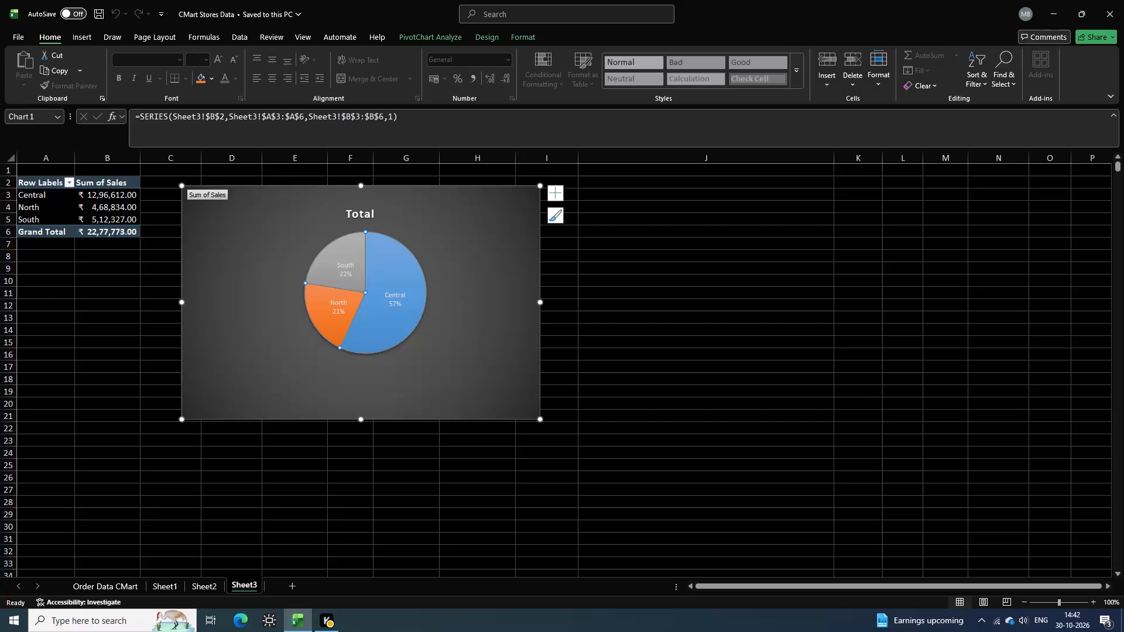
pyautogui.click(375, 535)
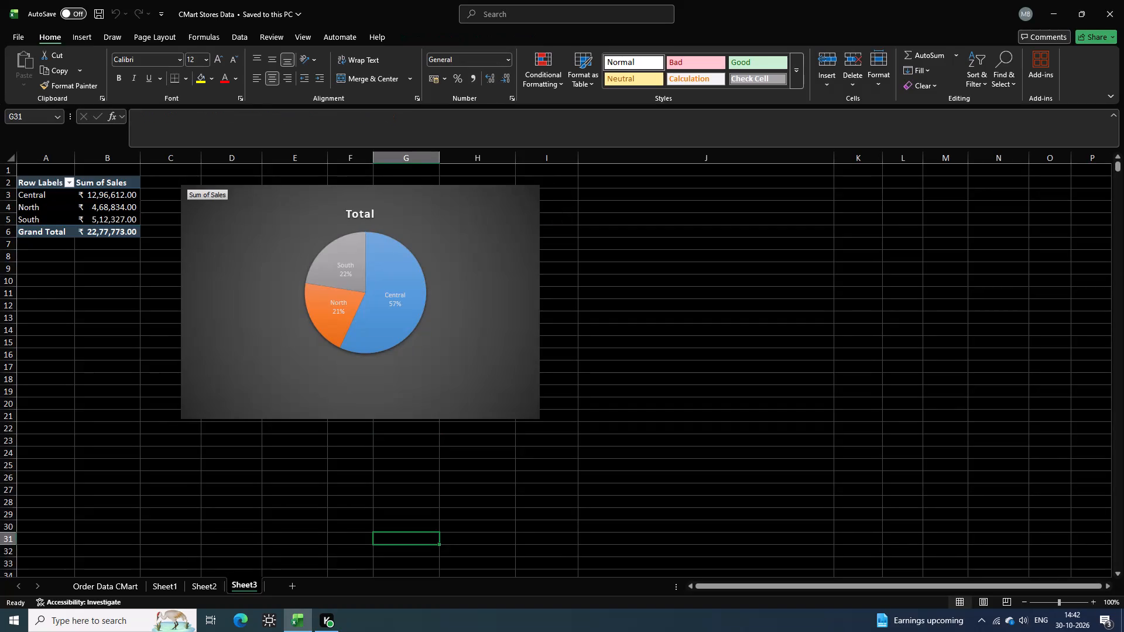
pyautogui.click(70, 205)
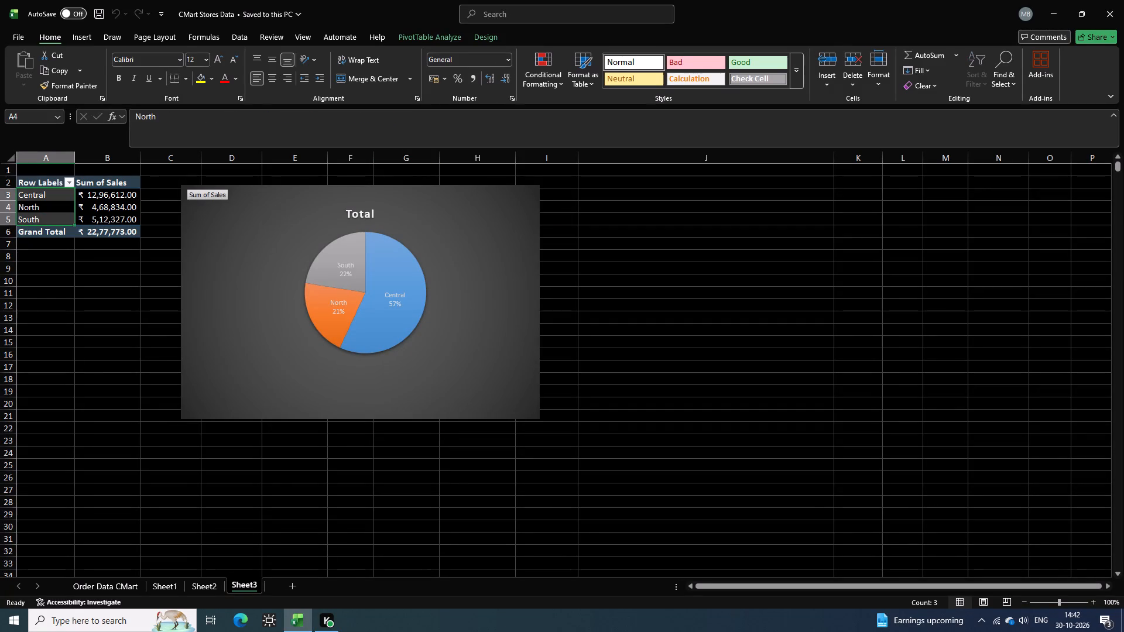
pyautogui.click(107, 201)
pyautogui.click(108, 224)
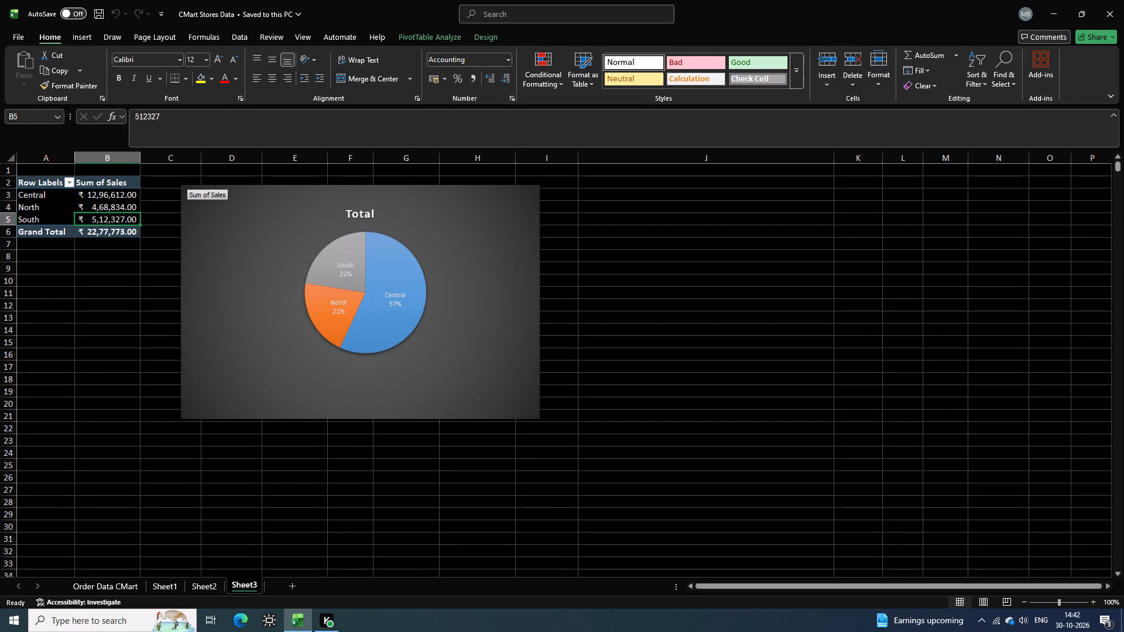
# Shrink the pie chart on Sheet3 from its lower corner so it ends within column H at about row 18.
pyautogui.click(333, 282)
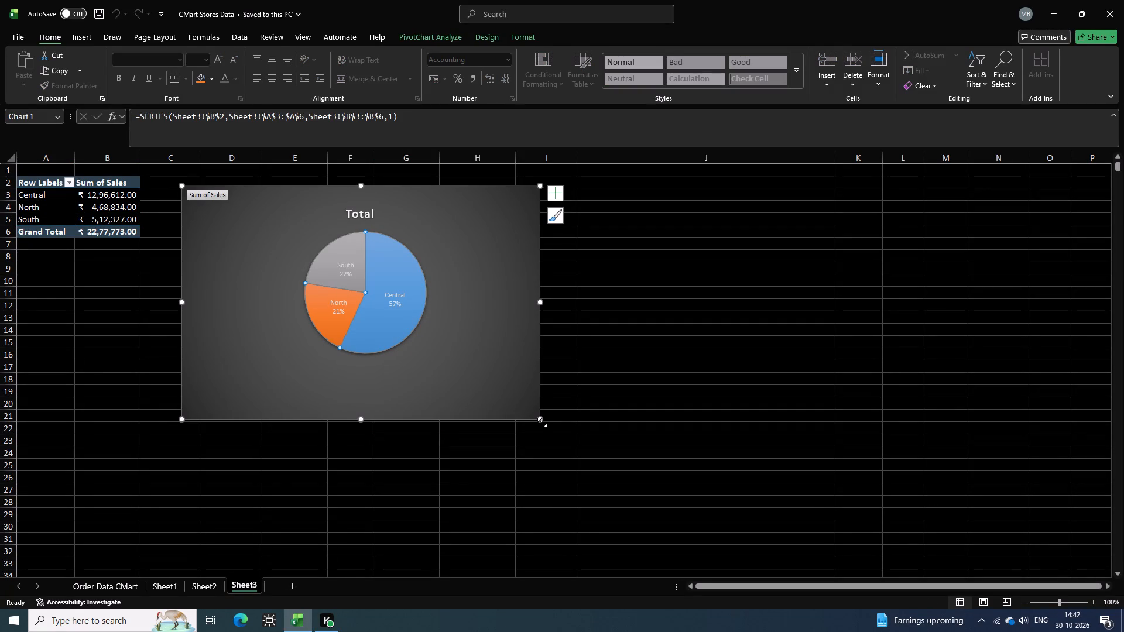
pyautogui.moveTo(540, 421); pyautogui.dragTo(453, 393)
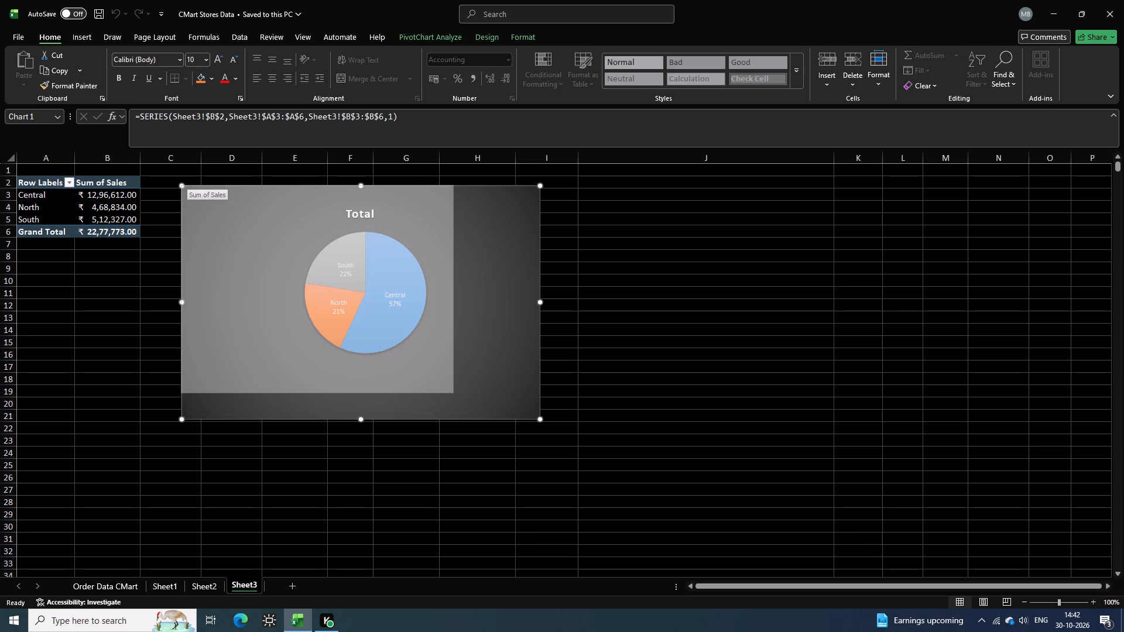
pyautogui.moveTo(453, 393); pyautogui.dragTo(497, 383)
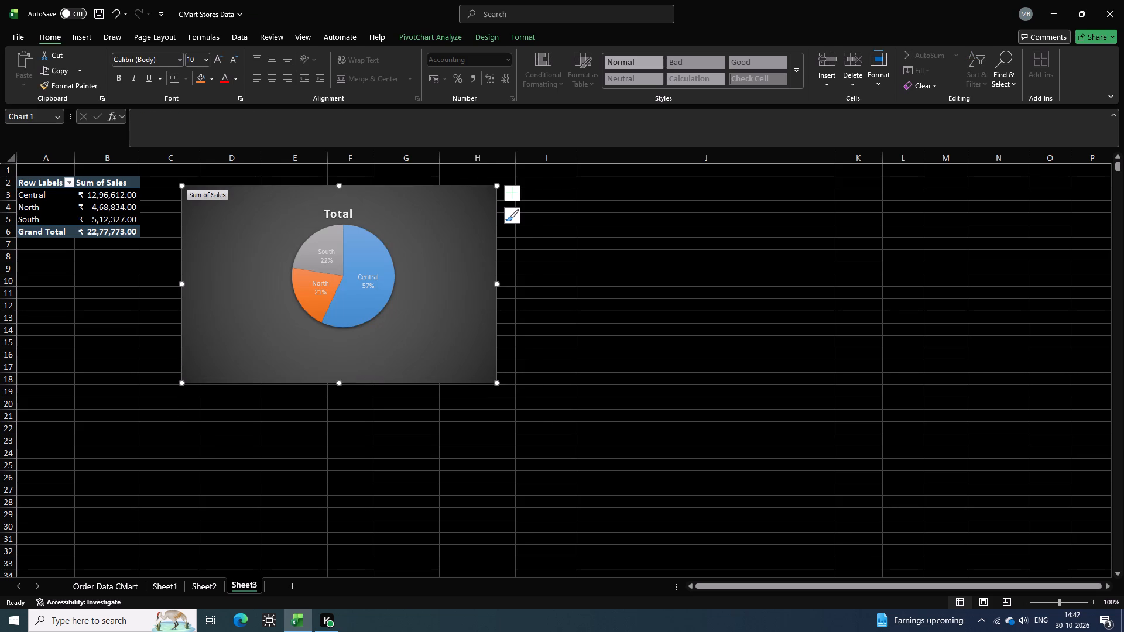
# Format the South slice's shadow with 35% transparency, 103% size, 4 pt blur, 100° angle and 1 pt distance.
pyautogui.tripleClick(337, 262)
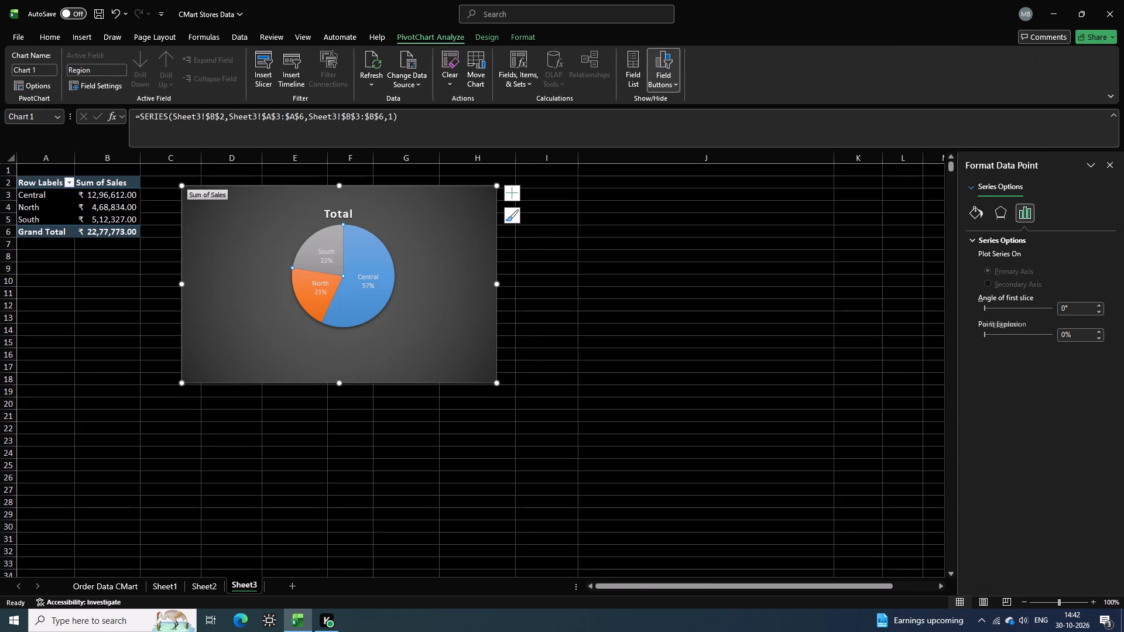
pyautogui.click(1000, 214)
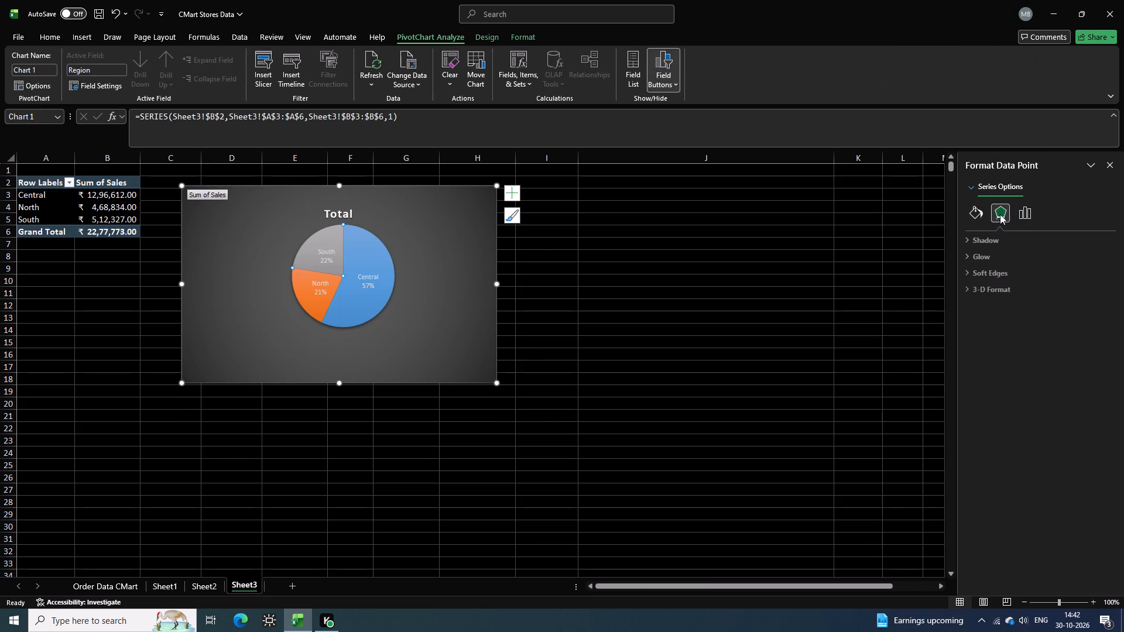
pyautogui.click(999, 245)
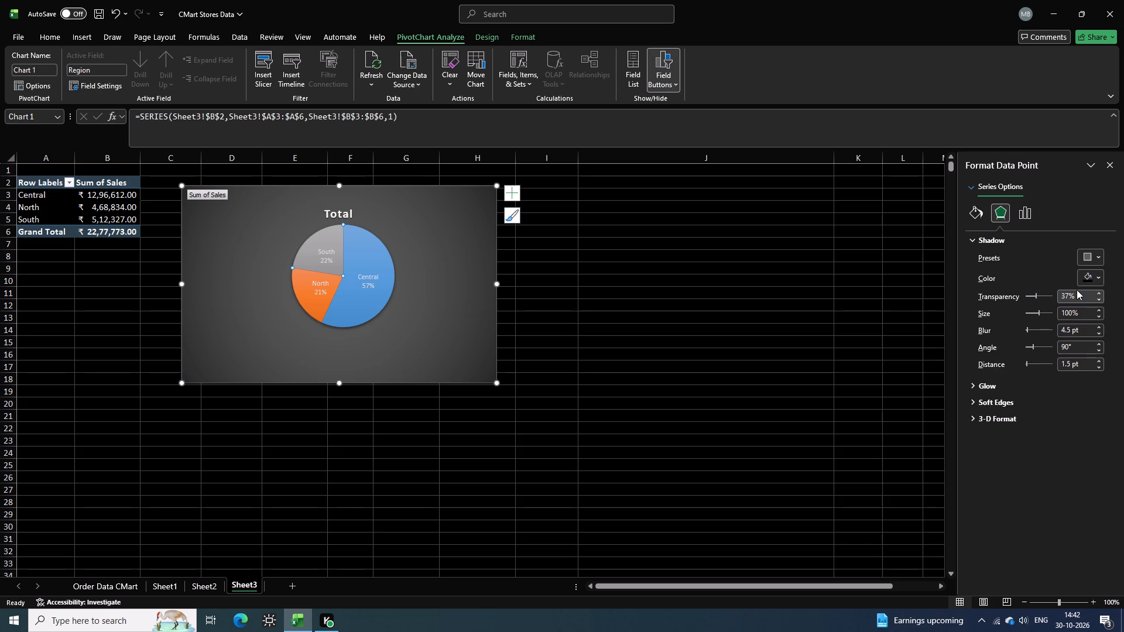
pyautogui.click(1096, 297)
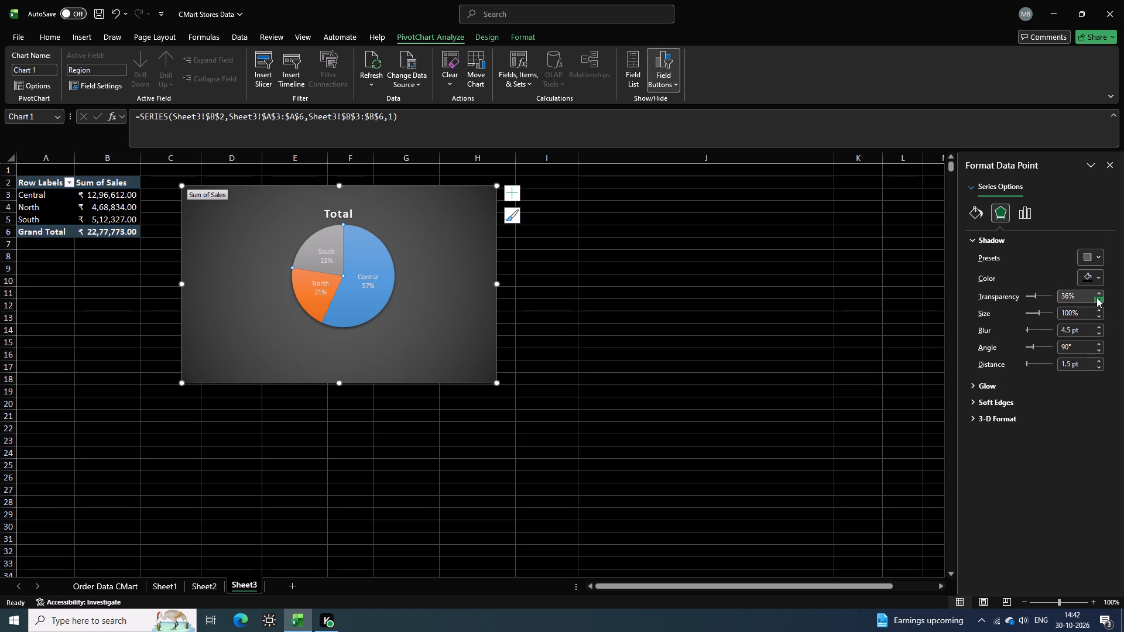
pyautogui.click(1096, 297)
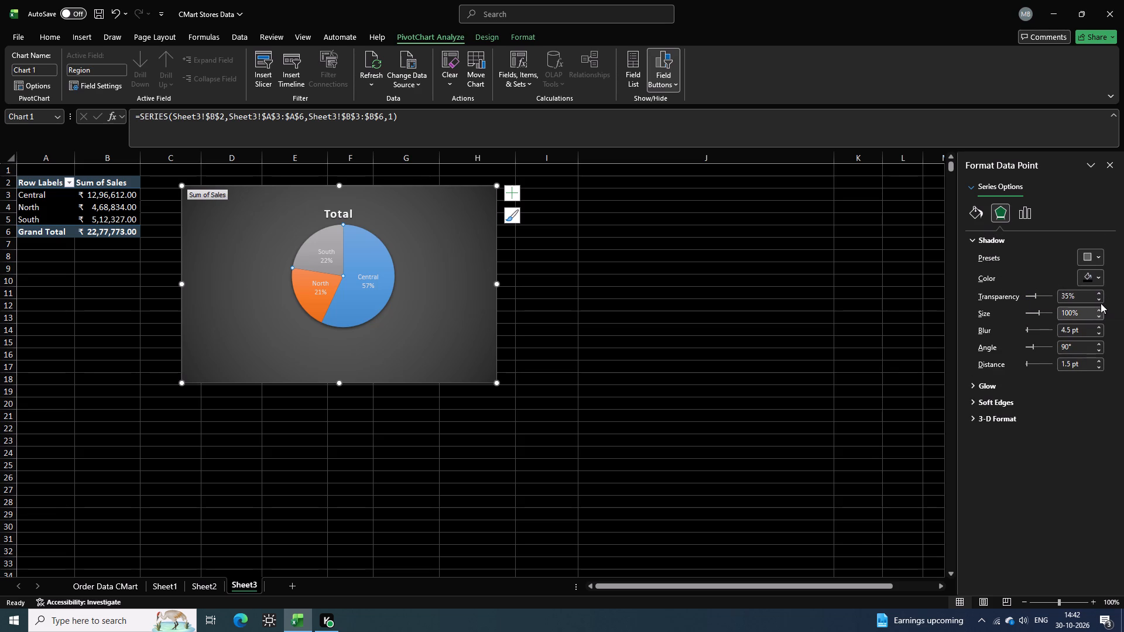
pyautogui.click(1101, 308)
pyautogui.click(1101, 308)
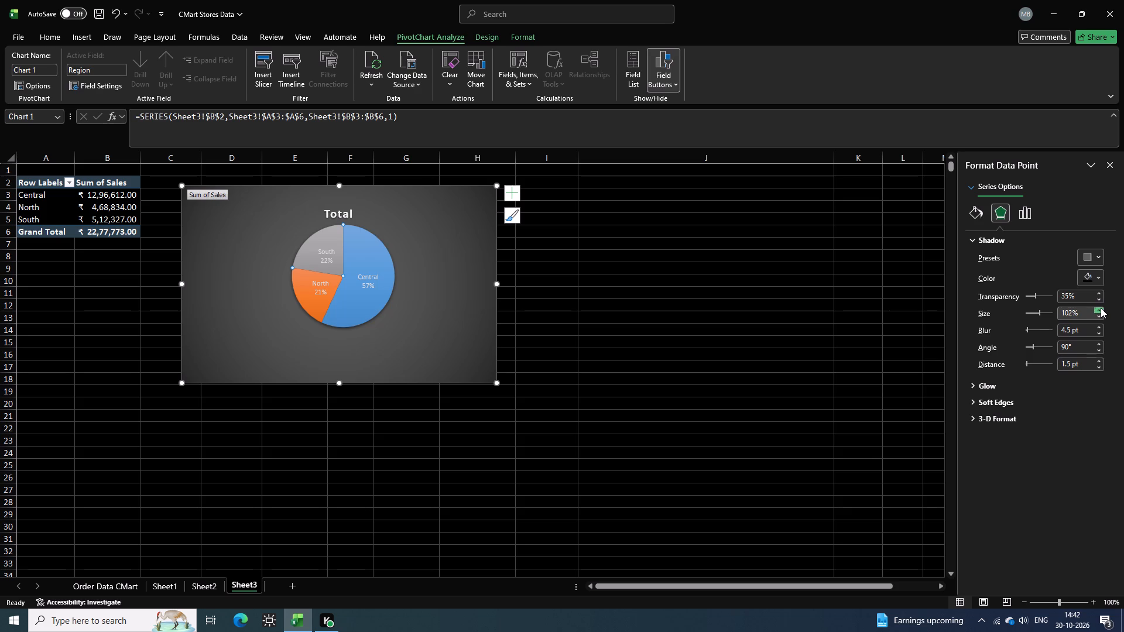
pyautogui.click(1101, 308)
pyautogui.click(1096, 333)
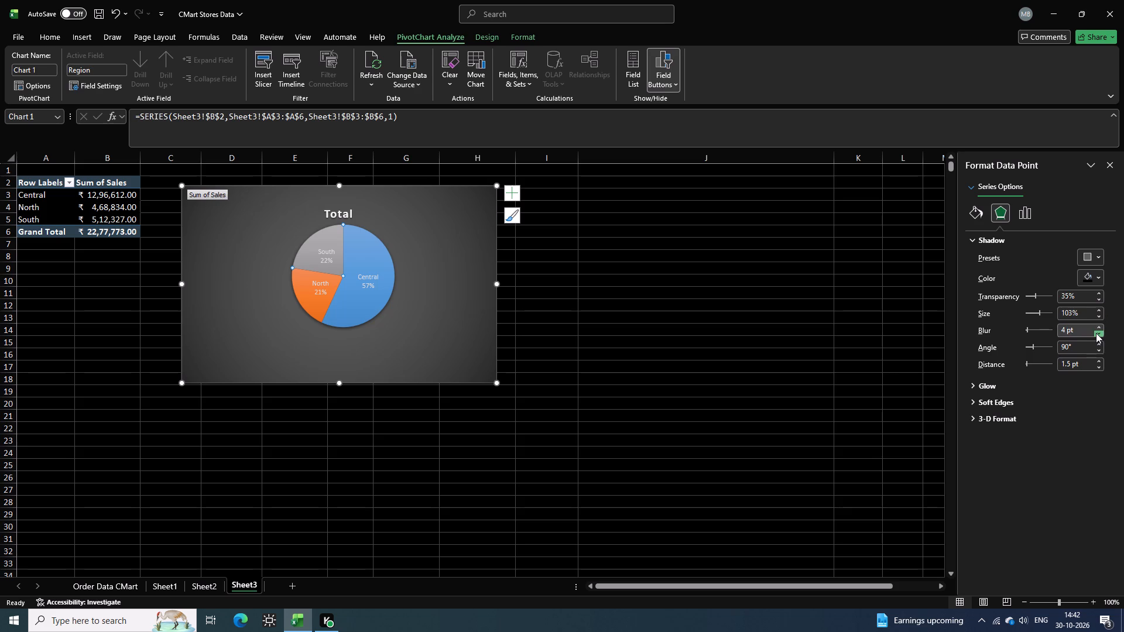
pyautogui.click(1094, 344)
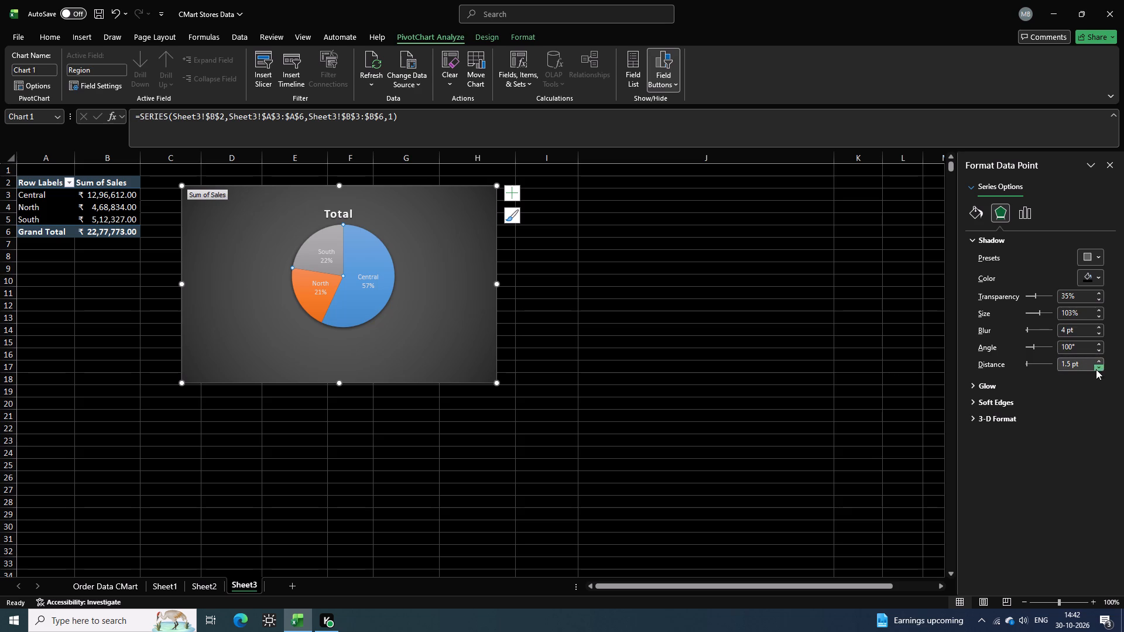
pyautogui.click(1096, 369)
# Give the South slice soft edges of 1 pt.
pyautogui.click(993, 401)
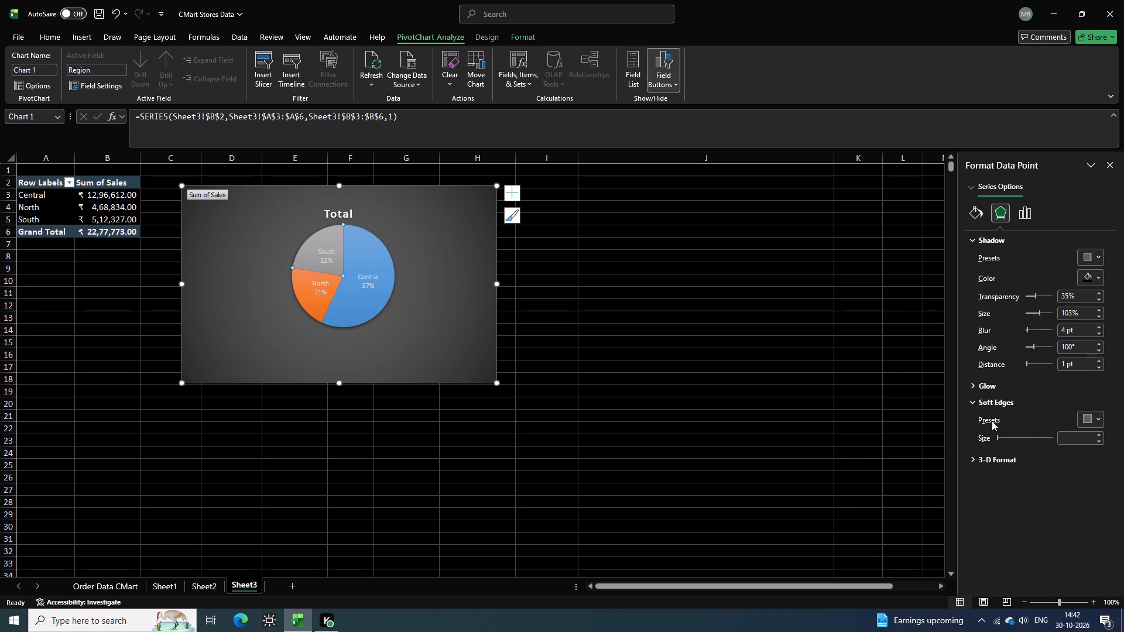
pyautogui.click(1000, 437)
# Apply a Soft Round bottom bevel to the South slice in its 3-D format settings.
pyautogui.click(978, 466)
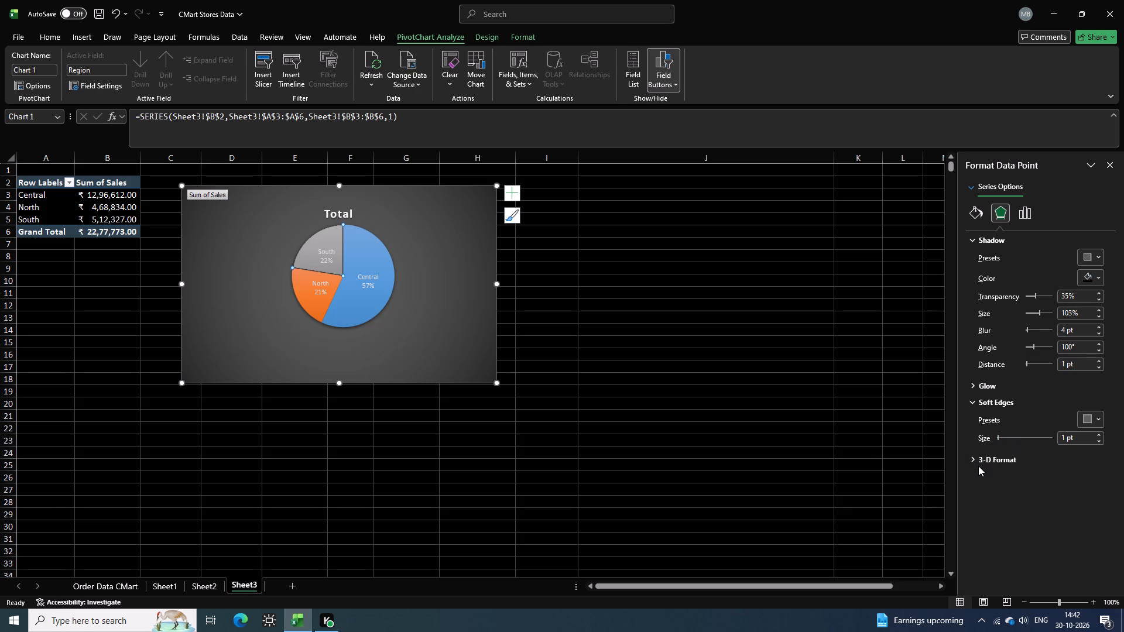
pyautogui.click(979, 464)
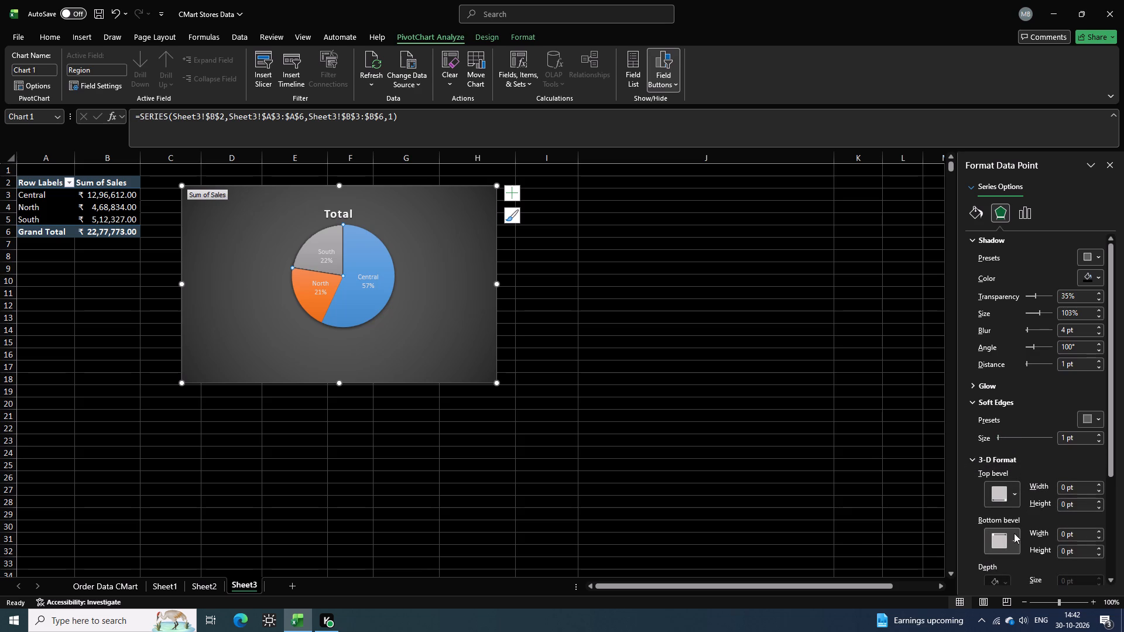
pyautogui.click(1010, 537)
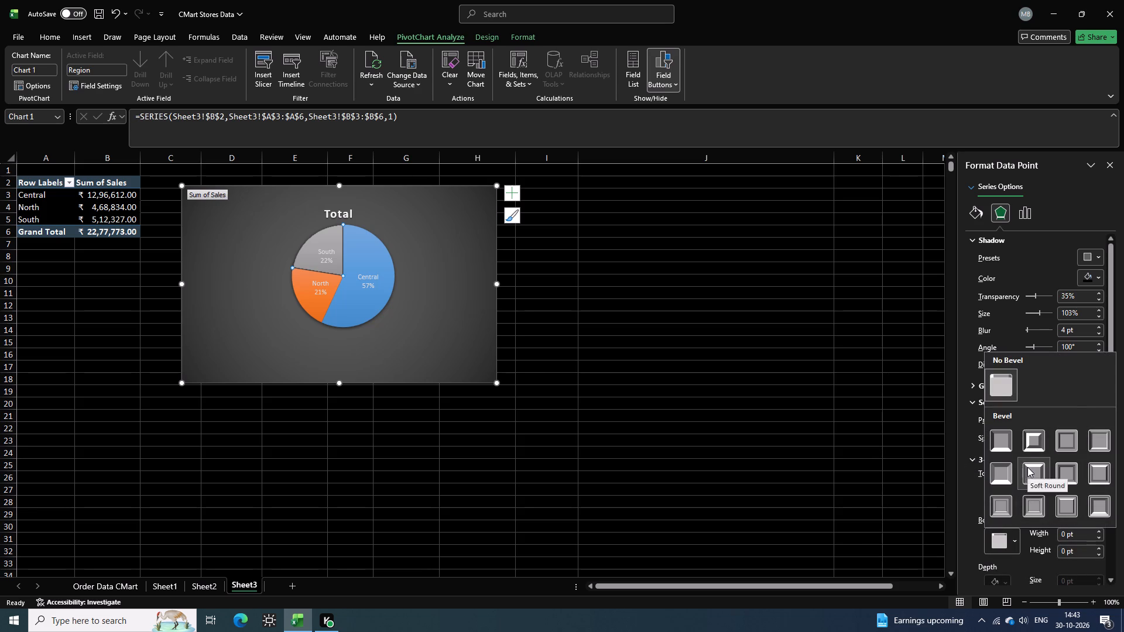
pyautogui.click(1027, 467)
pyautogui.click(509, 427)
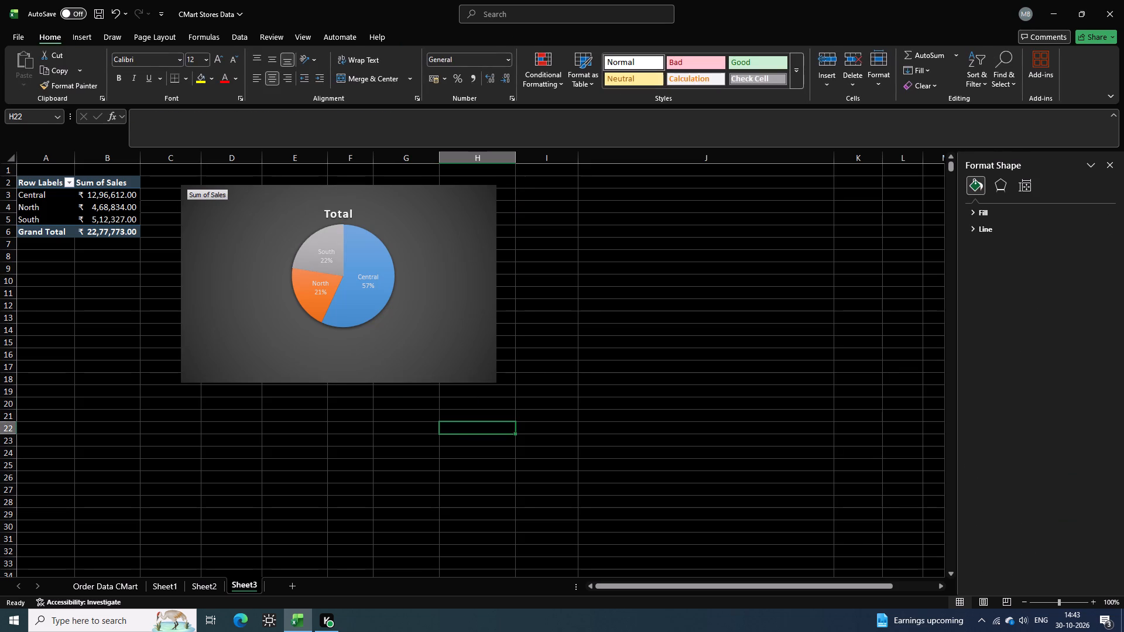
# Resize the pie chart narrower so it ends near the start of column H, at about row 19.
pyautogui.doubleClick(314, 285)
pyautogui.click(380, 308)
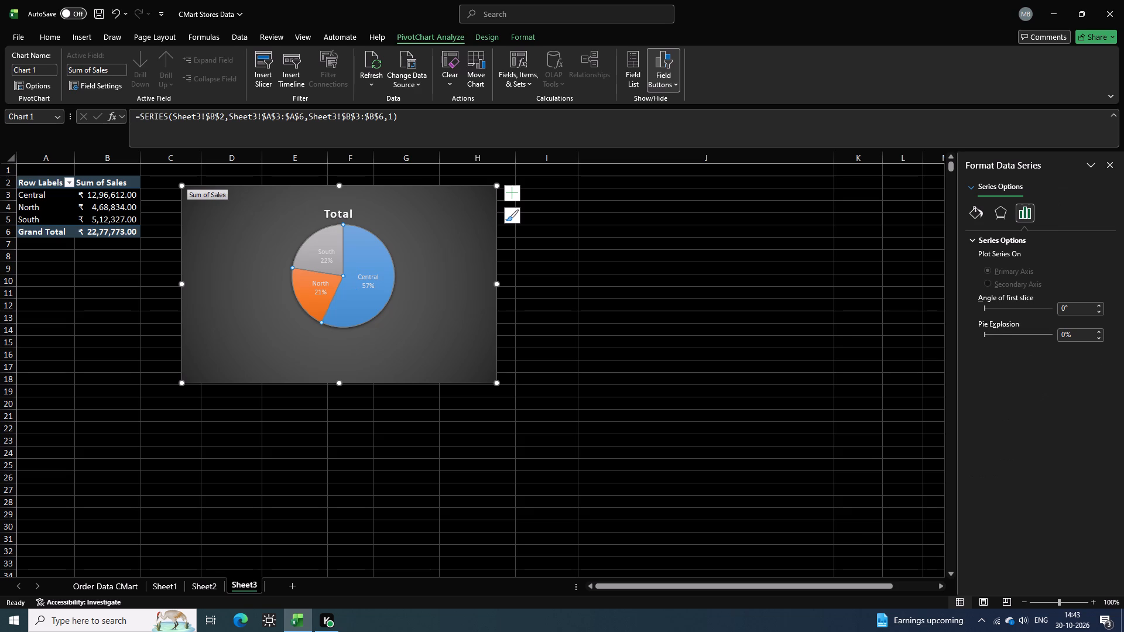
pyautogui.moveTo(499, 383); pyautogui.dragTo(443, 389)
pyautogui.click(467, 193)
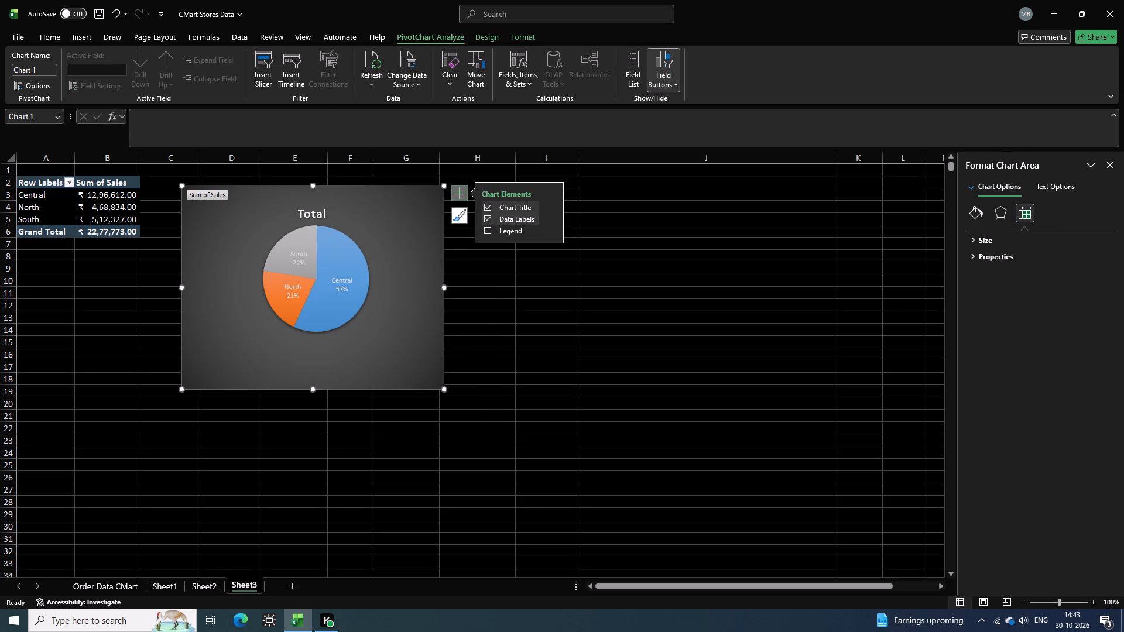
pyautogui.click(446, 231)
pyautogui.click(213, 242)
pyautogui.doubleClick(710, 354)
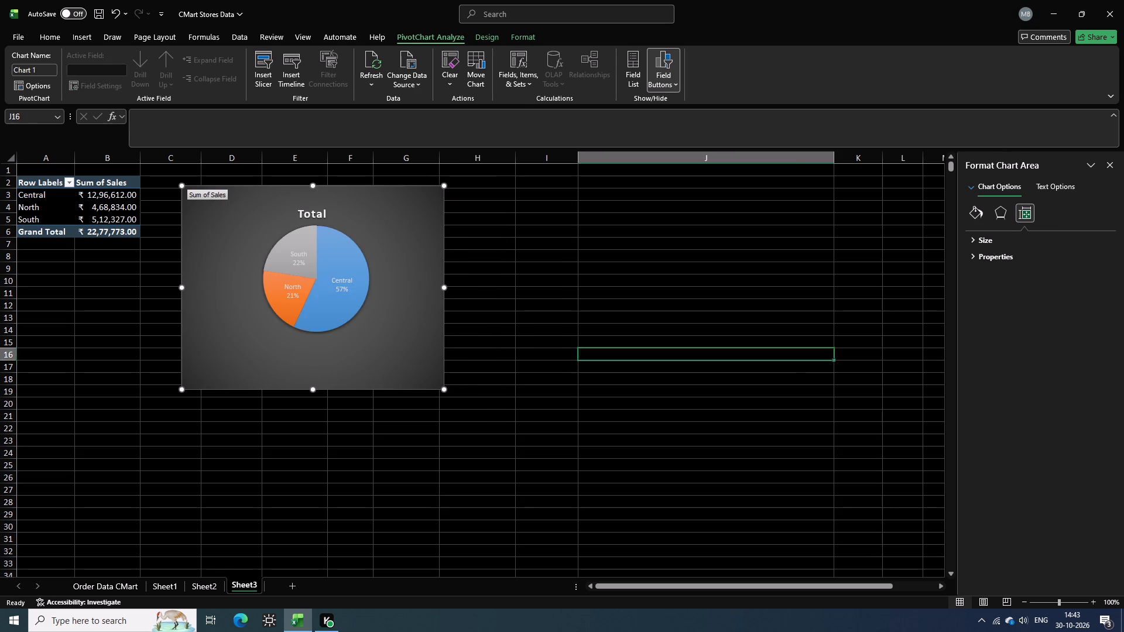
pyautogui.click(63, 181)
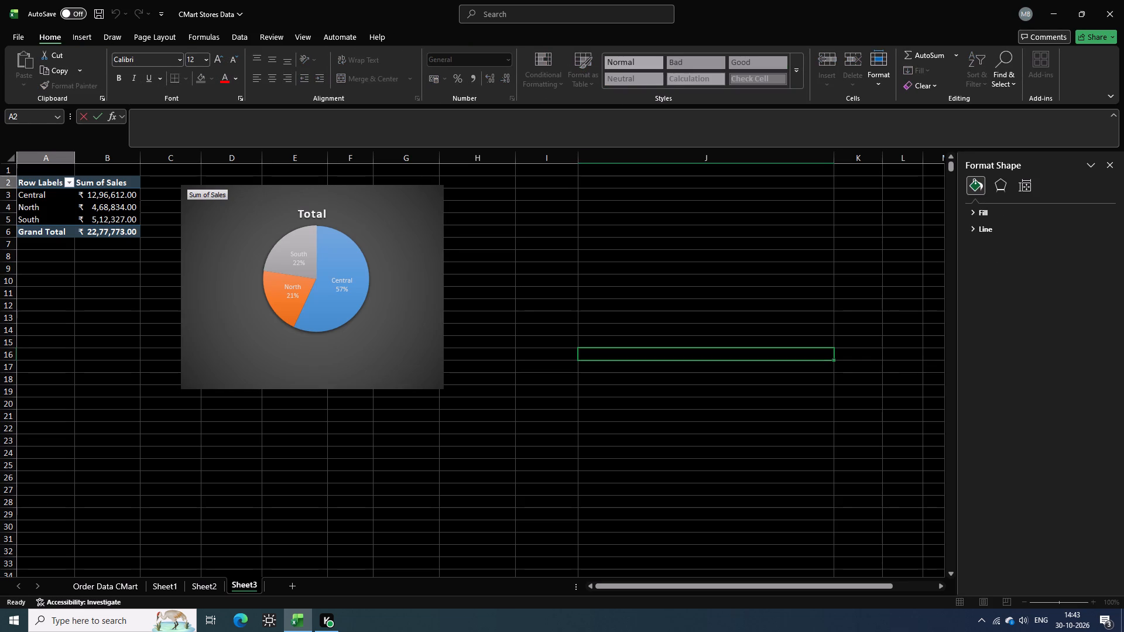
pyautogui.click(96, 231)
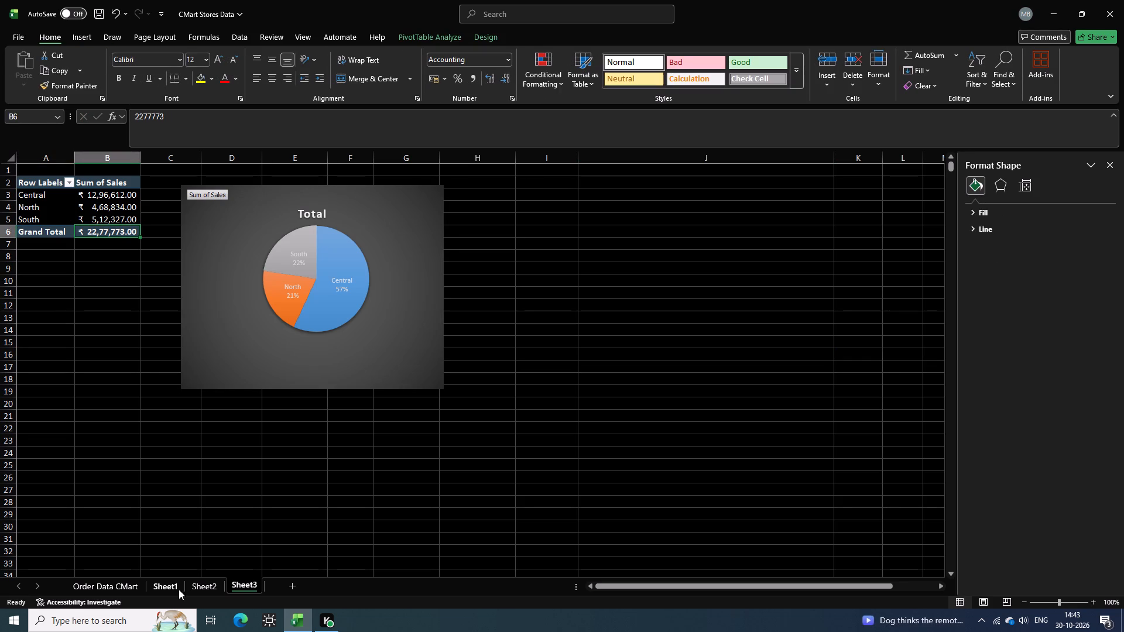
# Examine the order data on Sheet1 across its columns from Order ID to Profit, with the formatting pane closed.
pyautogui.click(163, 588)
pyautogui.click(263, 346)
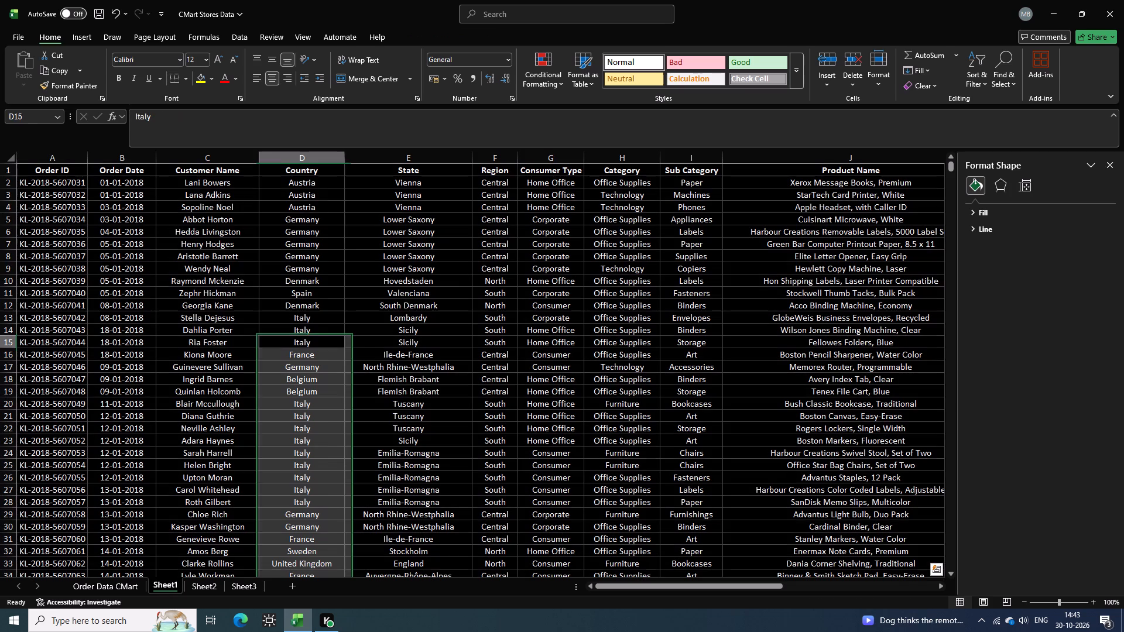
pyautogui.click(109, 212)
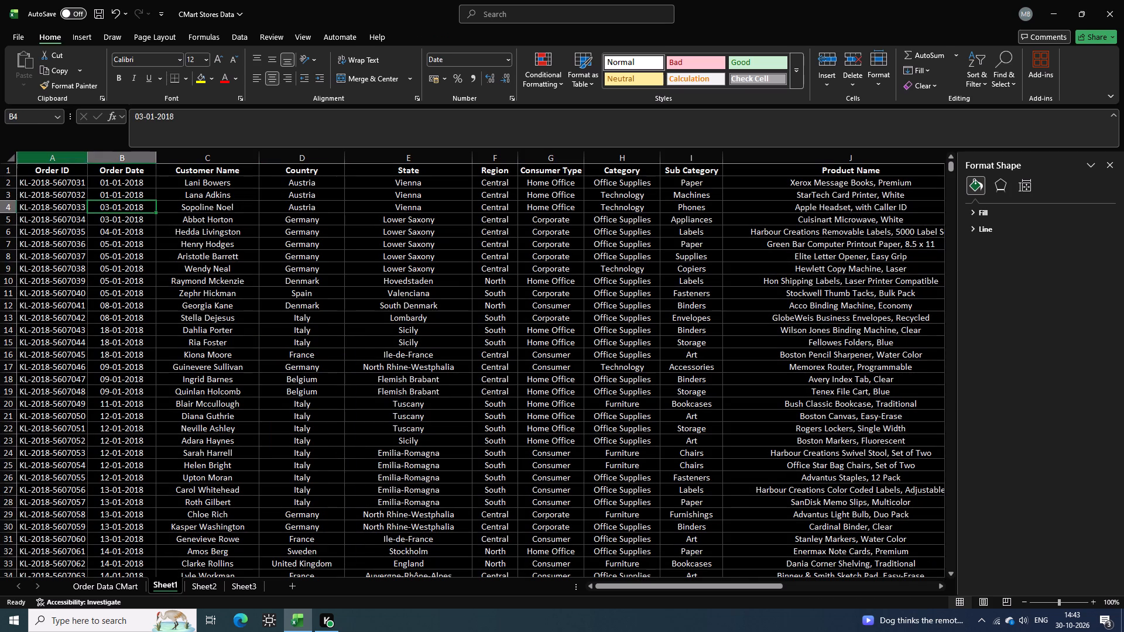
pyautogui.moveTo(66, 163); pyautogui.dragTo(890, 164)
pyautogui.click(1112, 171)
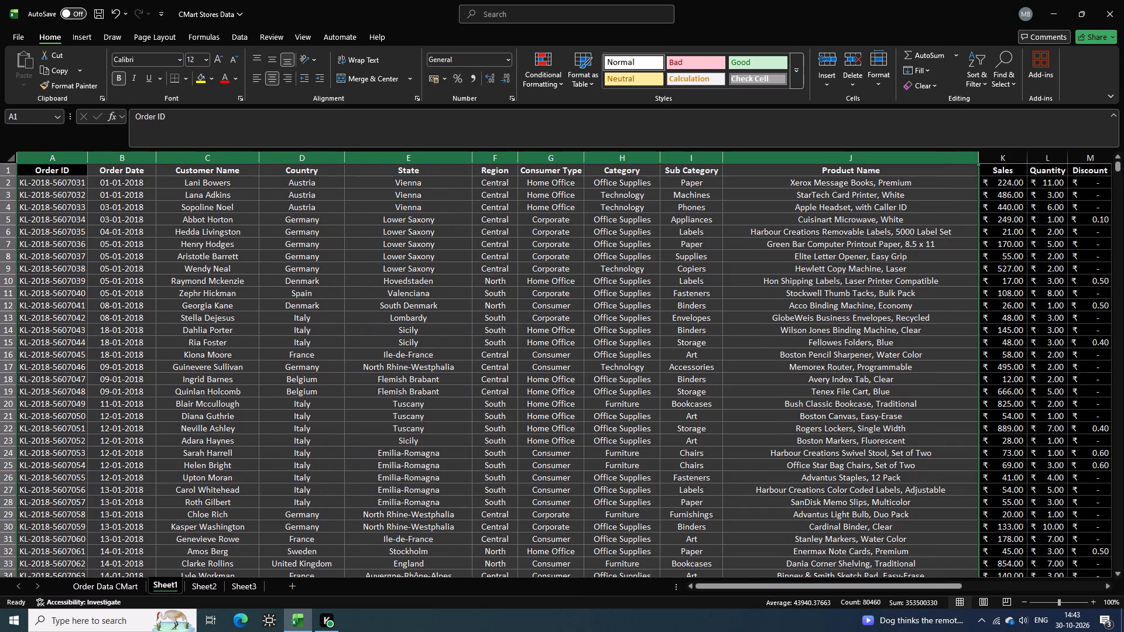
pyautogui.click(895, 238)
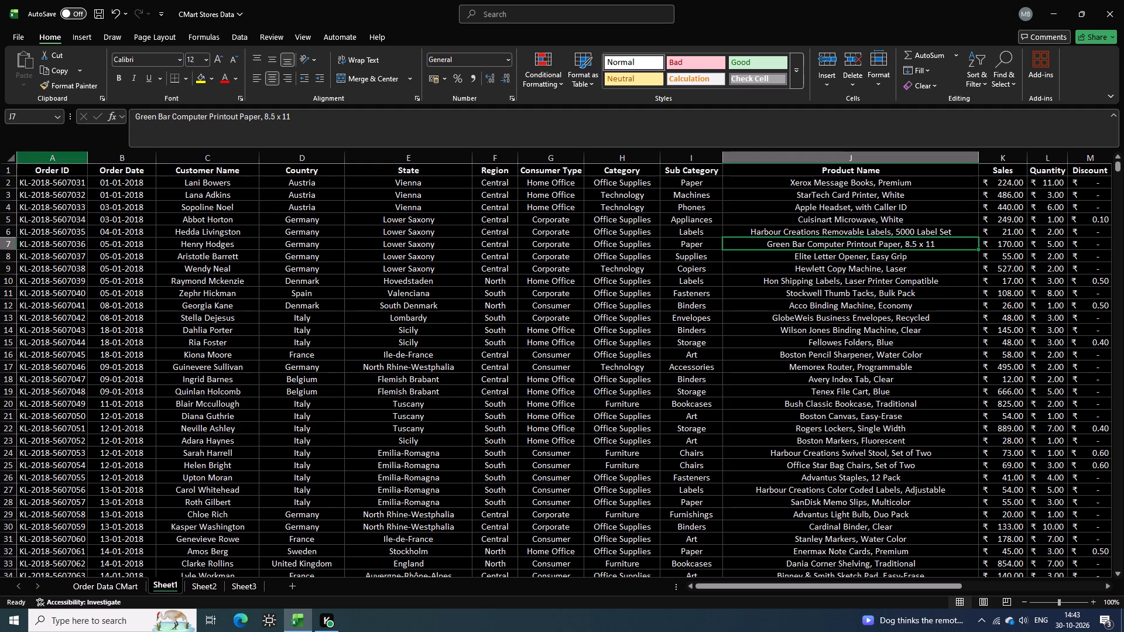
pyautogui.moveTo(46, 160); pyautogui.dragTo(797, 260)
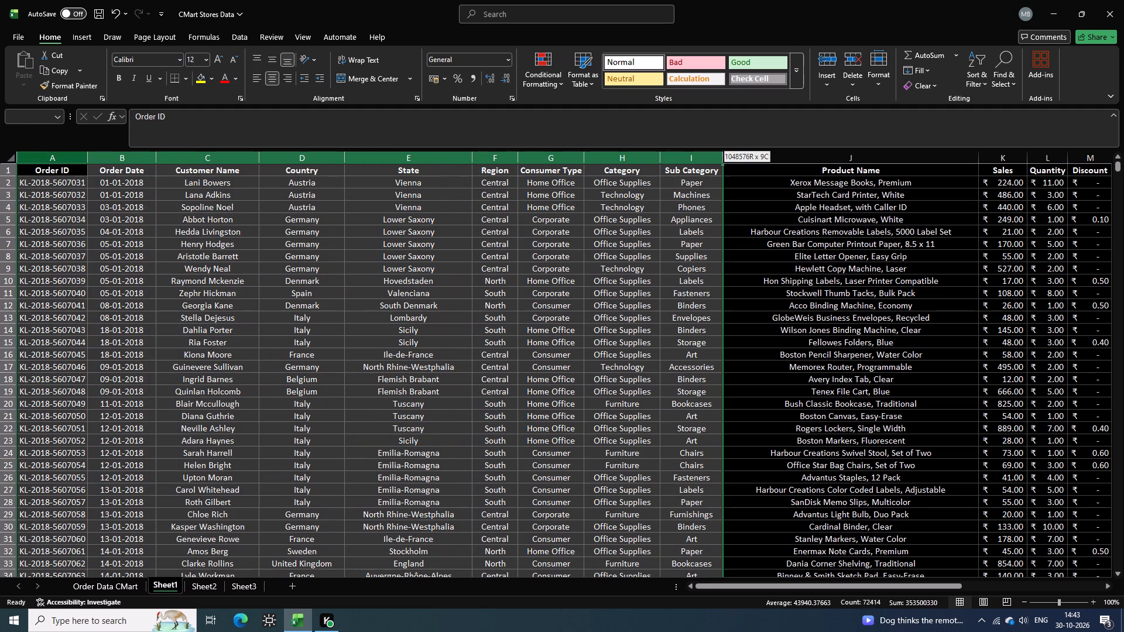
pyautogui.moveTo(797, 260); pyautogui.dragTo(1123, 286)
pyautogui.click(234, 292)
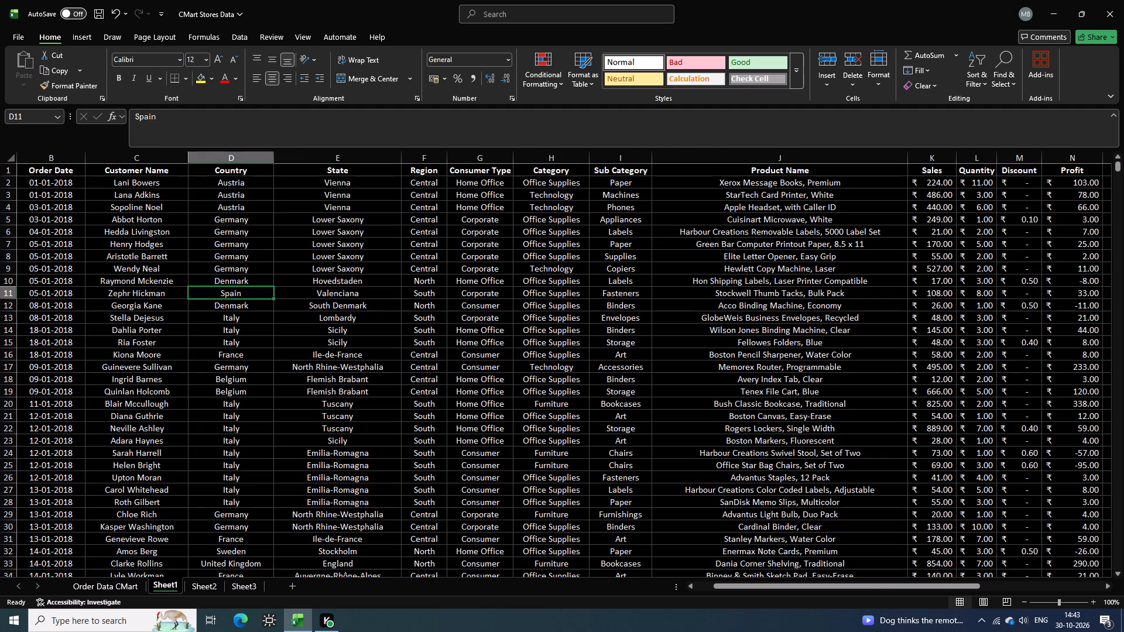
pyautogui.click(123, 192)
pyautogui.click(114, 186)
pyautogui.click(68, 196)
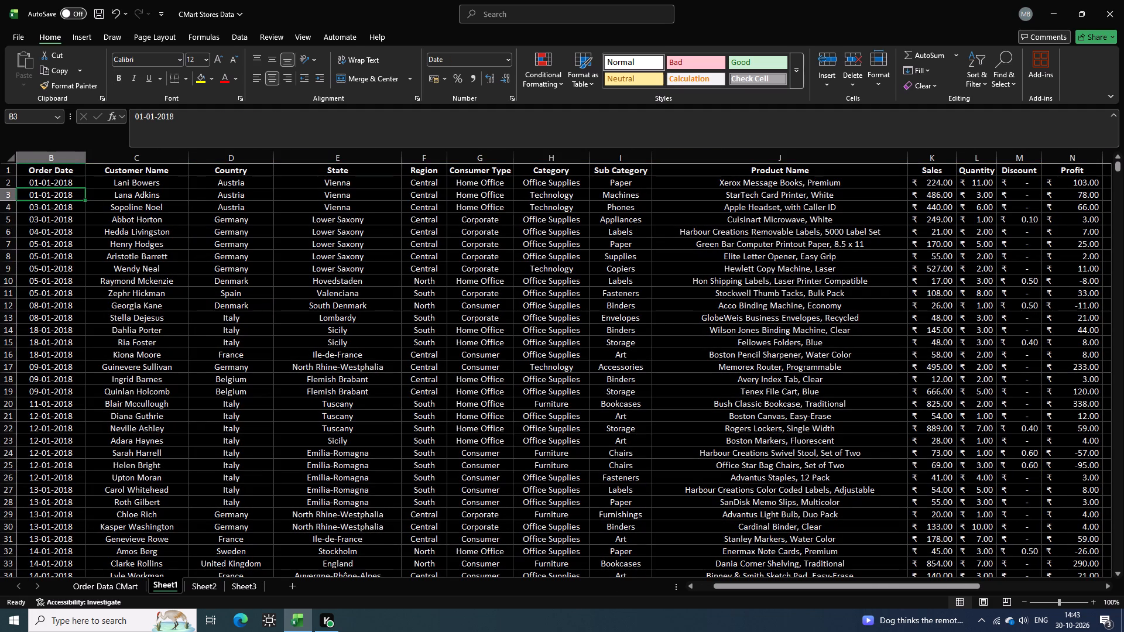
pyautogui.click(61, 188)
pyautogui.doubleClick(66, 190)
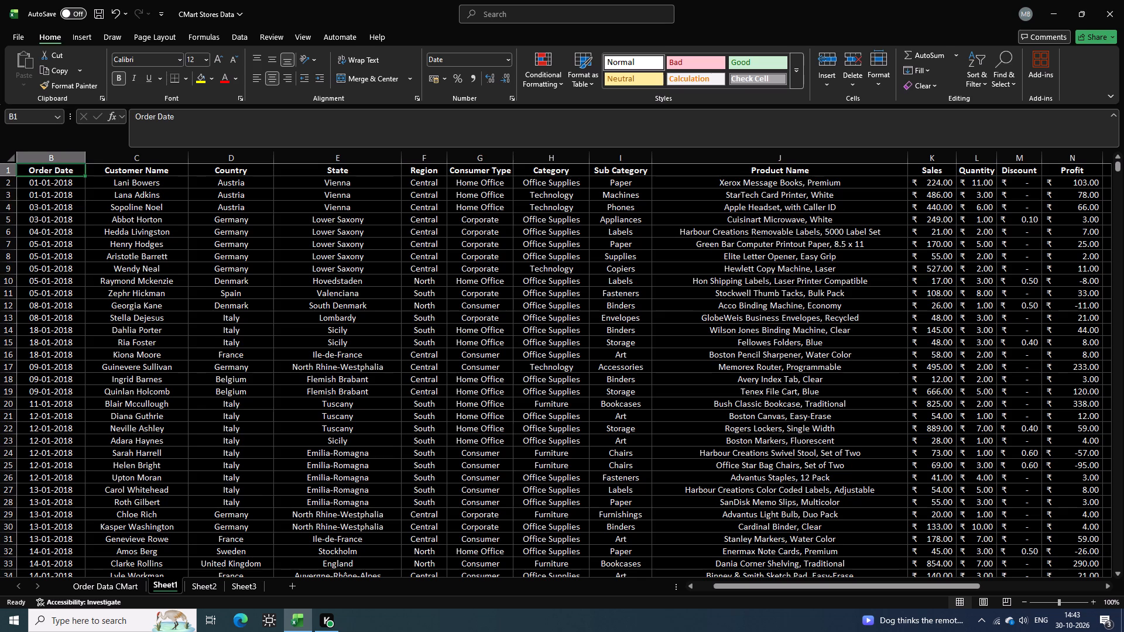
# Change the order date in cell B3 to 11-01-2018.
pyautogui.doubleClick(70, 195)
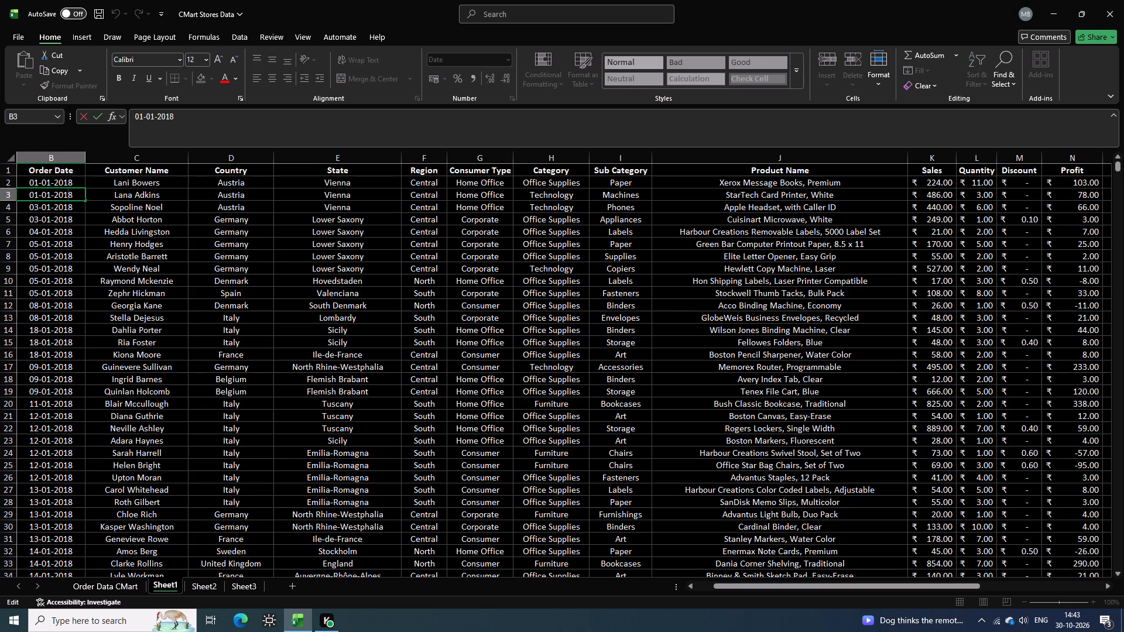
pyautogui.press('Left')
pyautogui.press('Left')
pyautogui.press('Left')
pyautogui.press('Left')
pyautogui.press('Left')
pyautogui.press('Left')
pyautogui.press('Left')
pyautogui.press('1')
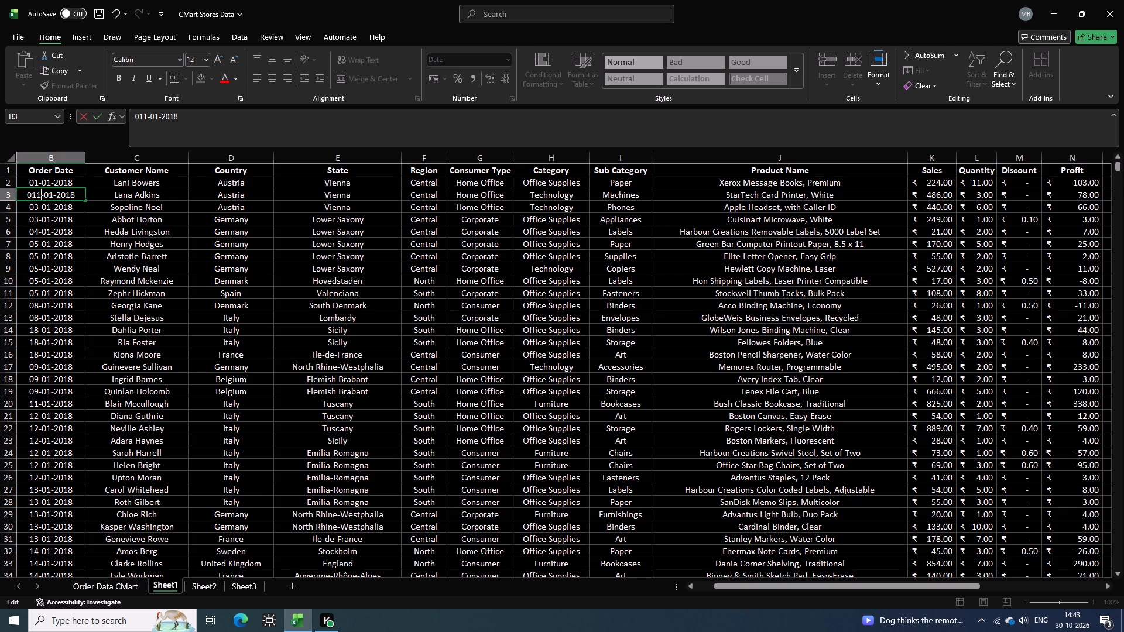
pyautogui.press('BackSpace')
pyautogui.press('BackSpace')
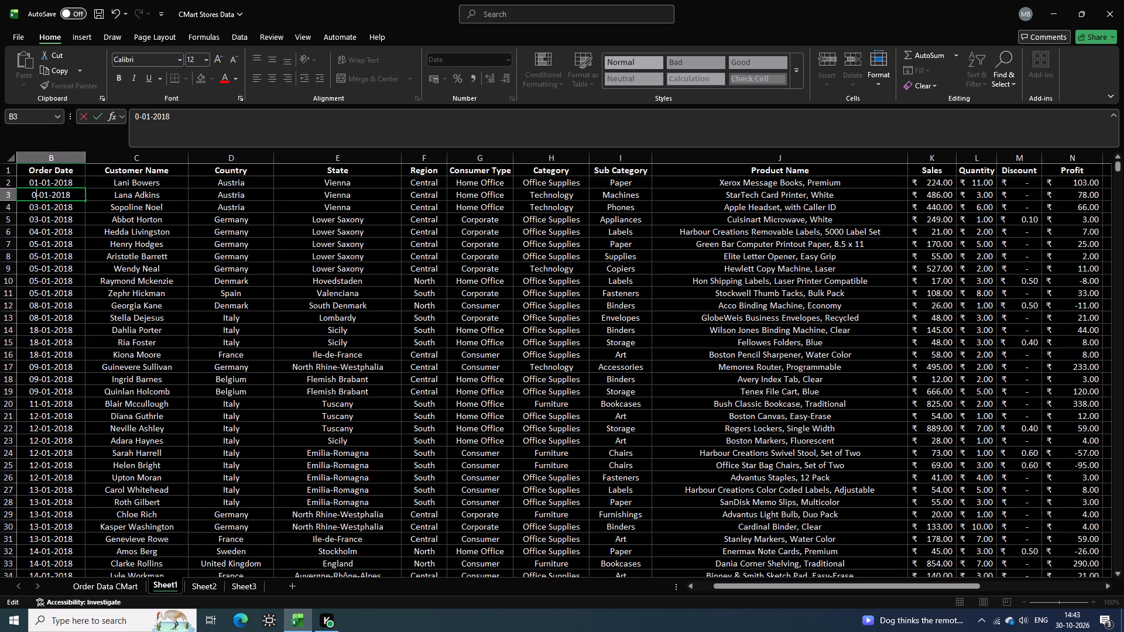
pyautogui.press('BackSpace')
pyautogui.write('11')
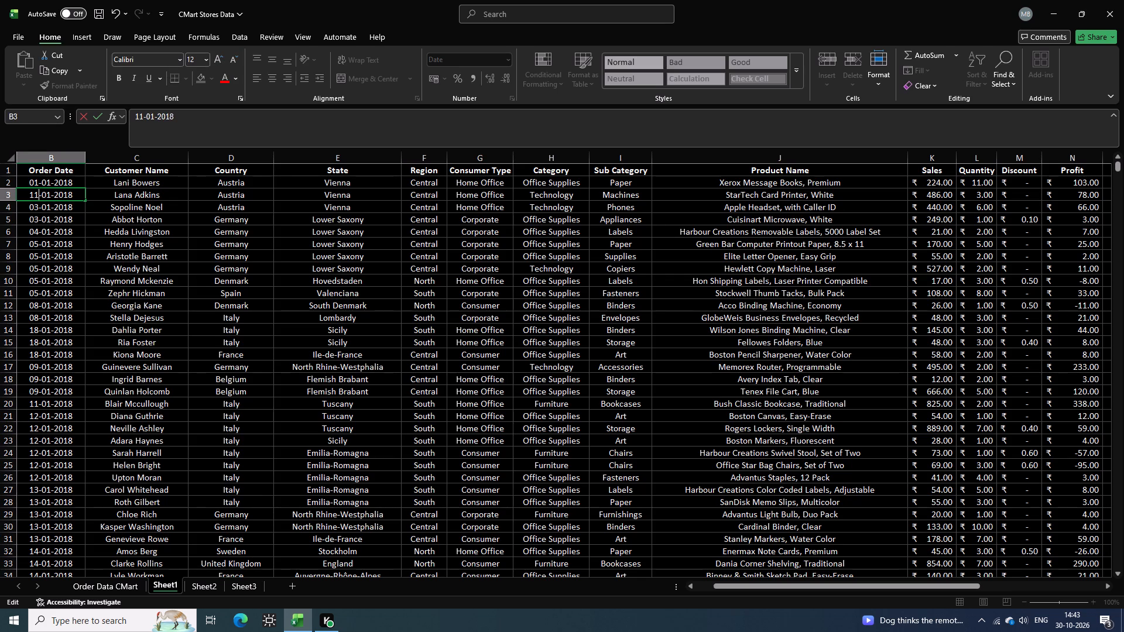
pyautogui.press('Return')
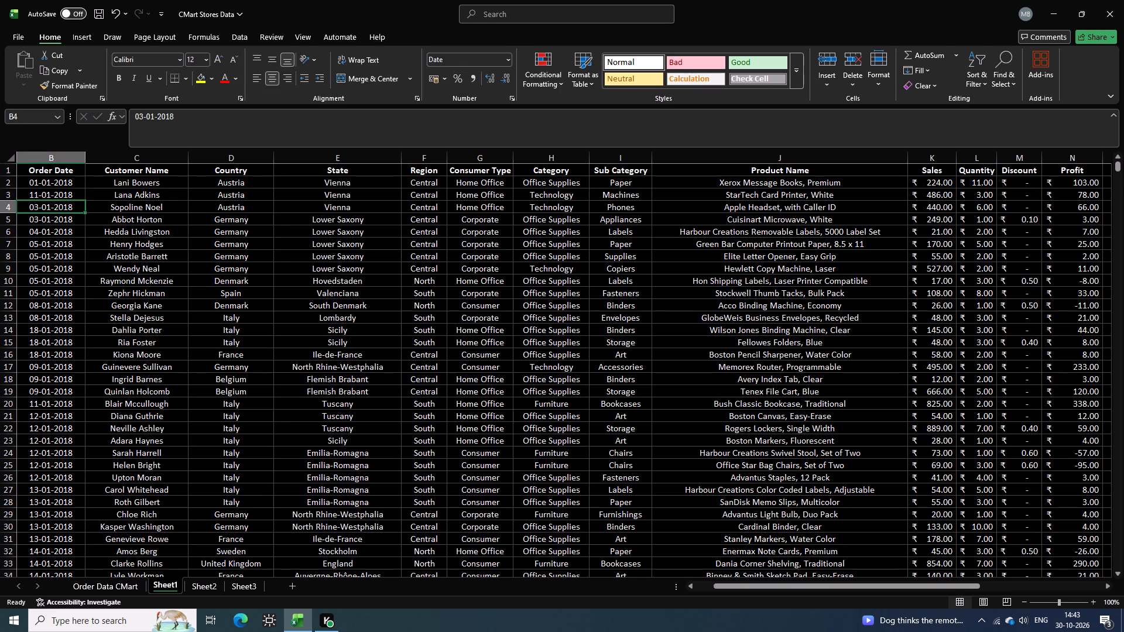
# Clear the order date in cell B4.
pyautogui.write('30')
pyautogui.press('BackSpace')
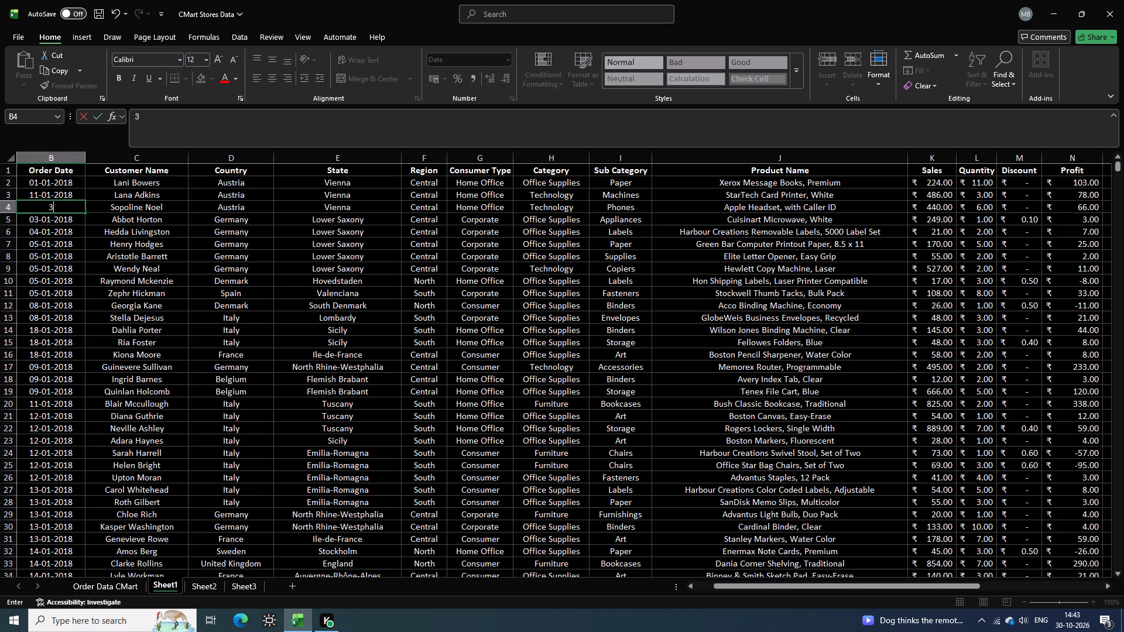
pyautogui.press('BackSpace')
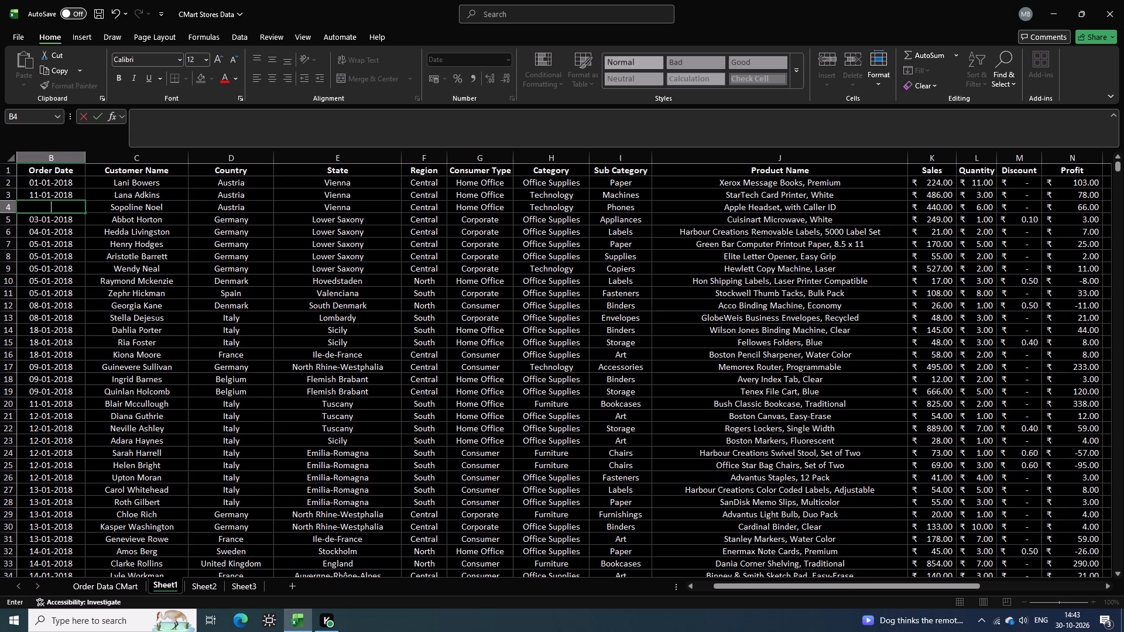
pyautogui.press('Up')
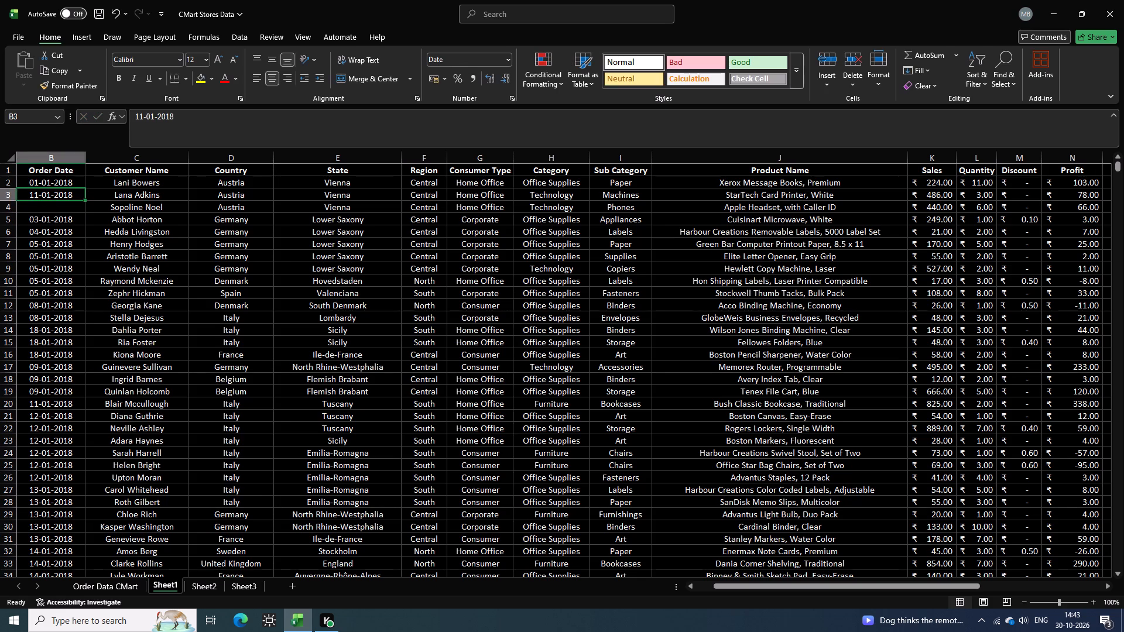
# Change the order date in cell B3 to 12-01-2018.
pyautogui.press('Left')
pyautogui.press('Left')
pyautogui.press('Right')
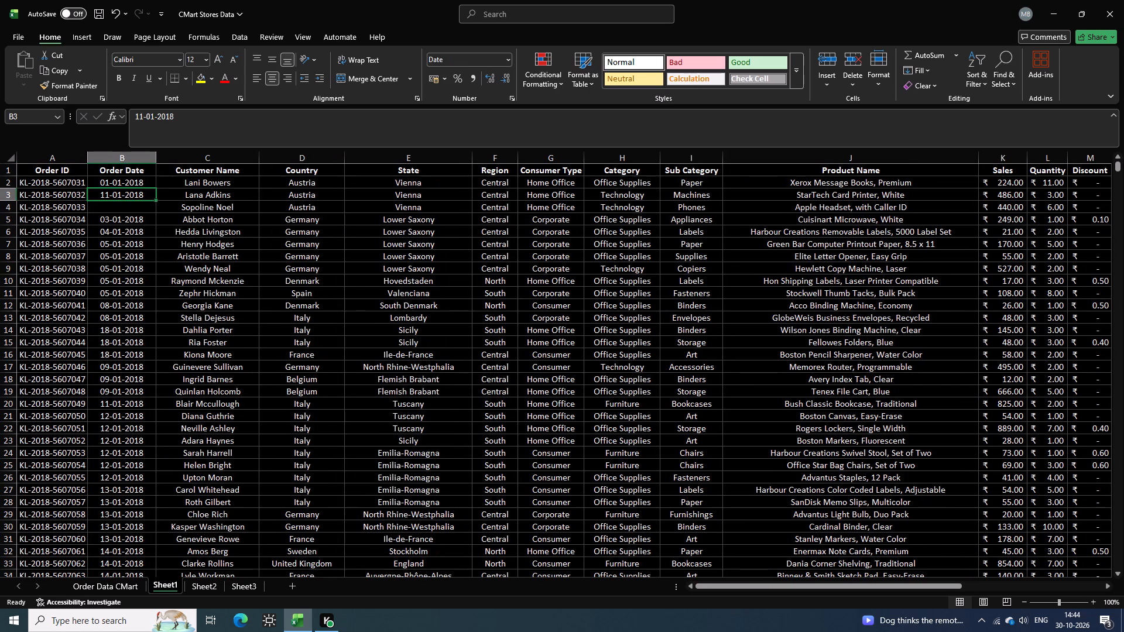
pyautogui.doubleClick(104, 198)
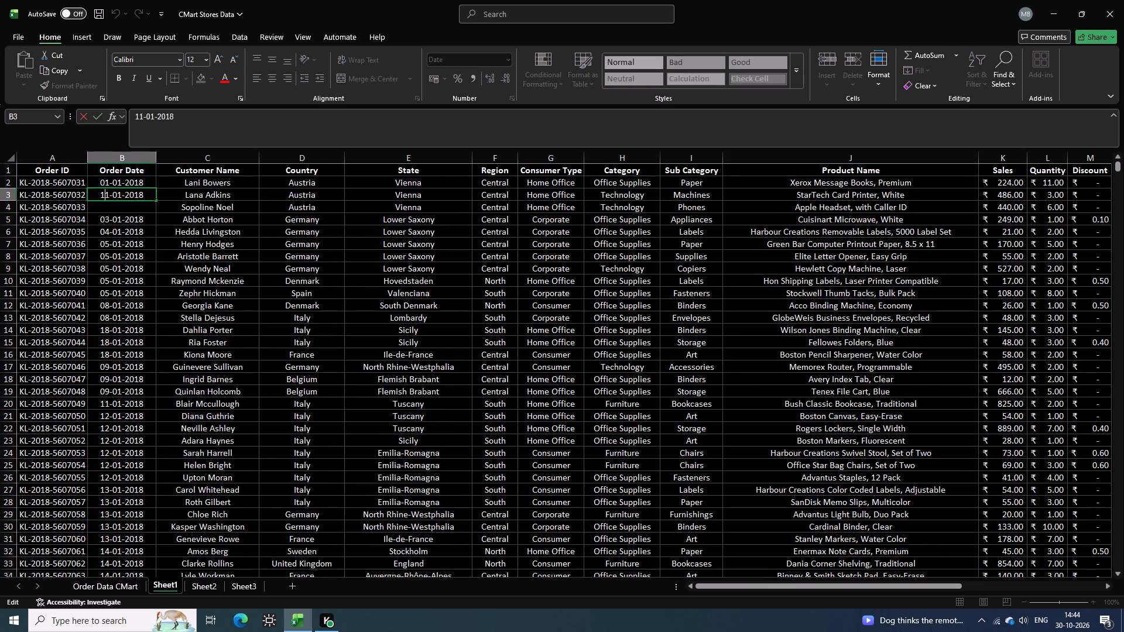
pyautogui.press('Right')
pyautogui.press('BackSpace')
pyautogui.press('BackSpace')
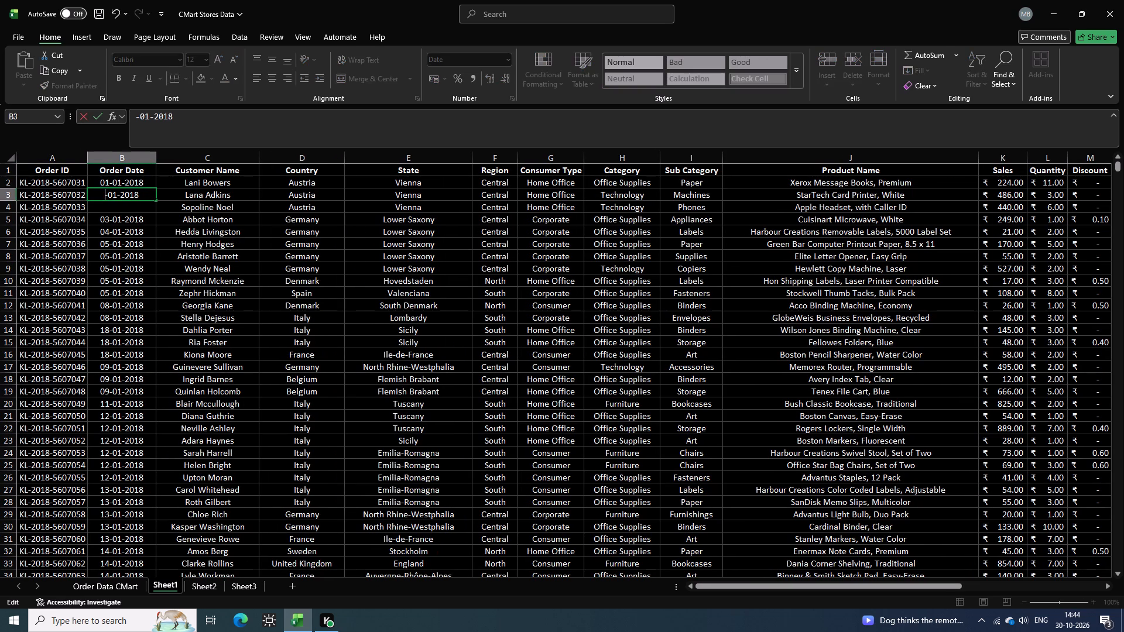
pyautogui.write('12')
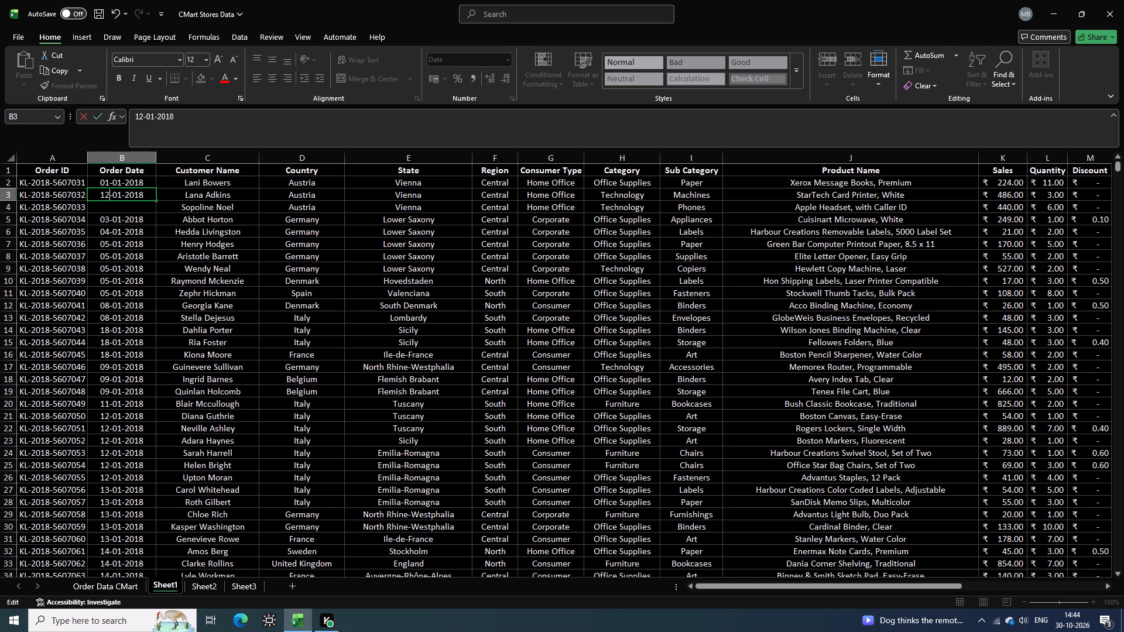
pyautogui.press('Return')
# Enter 13-01-2018 as the order date in cell B4.
pyautogui.write('13')
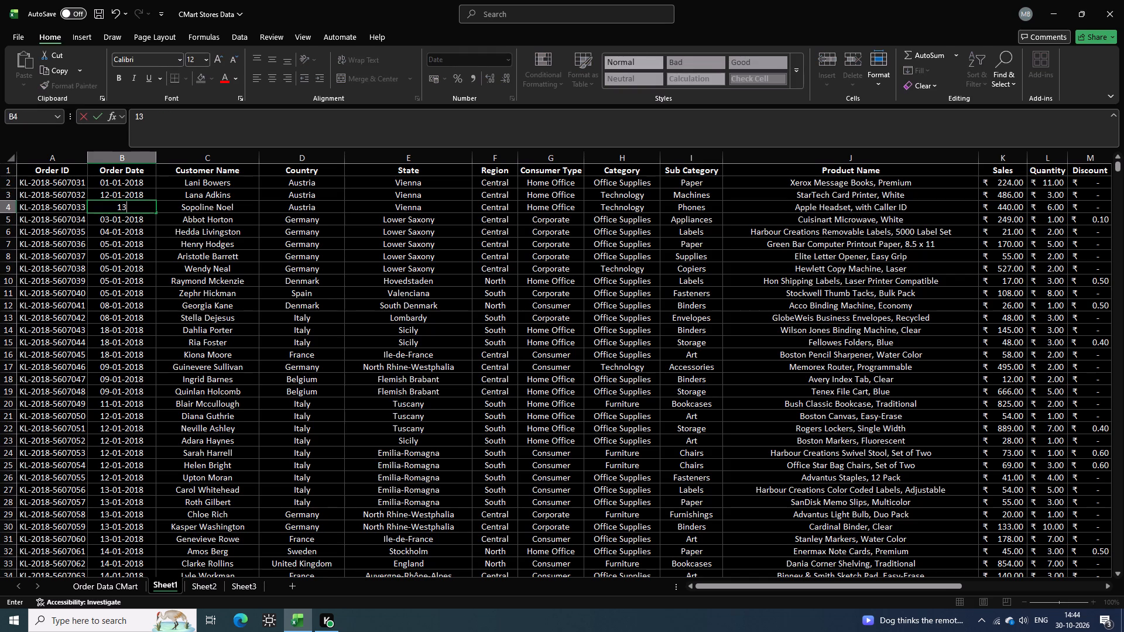
pyautogui.write('-0')
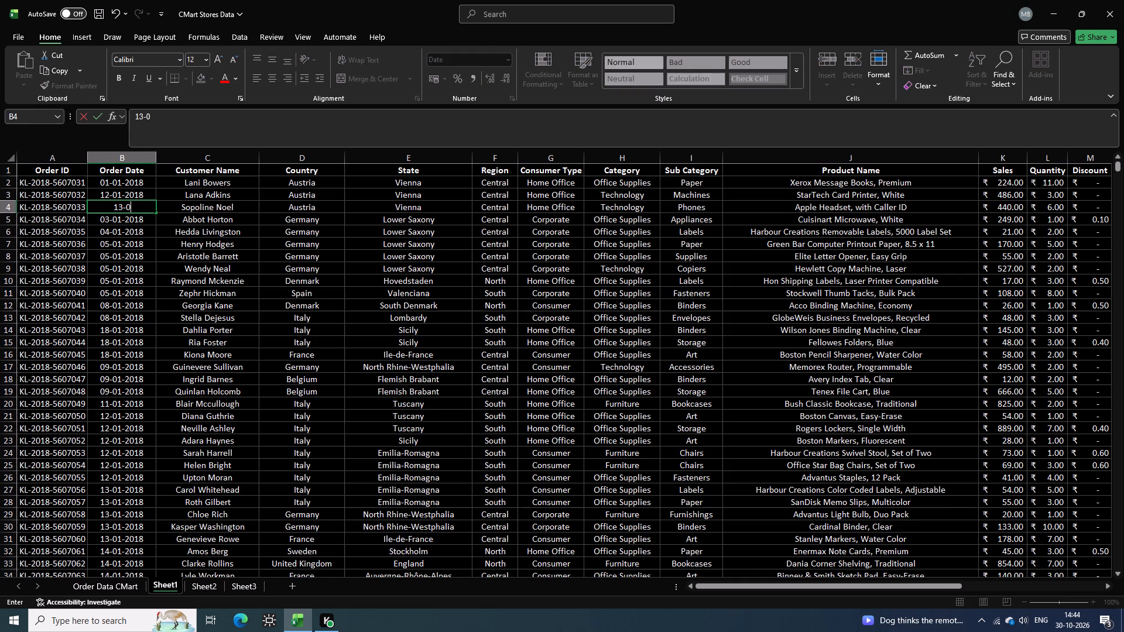
pyautogui.press('1')
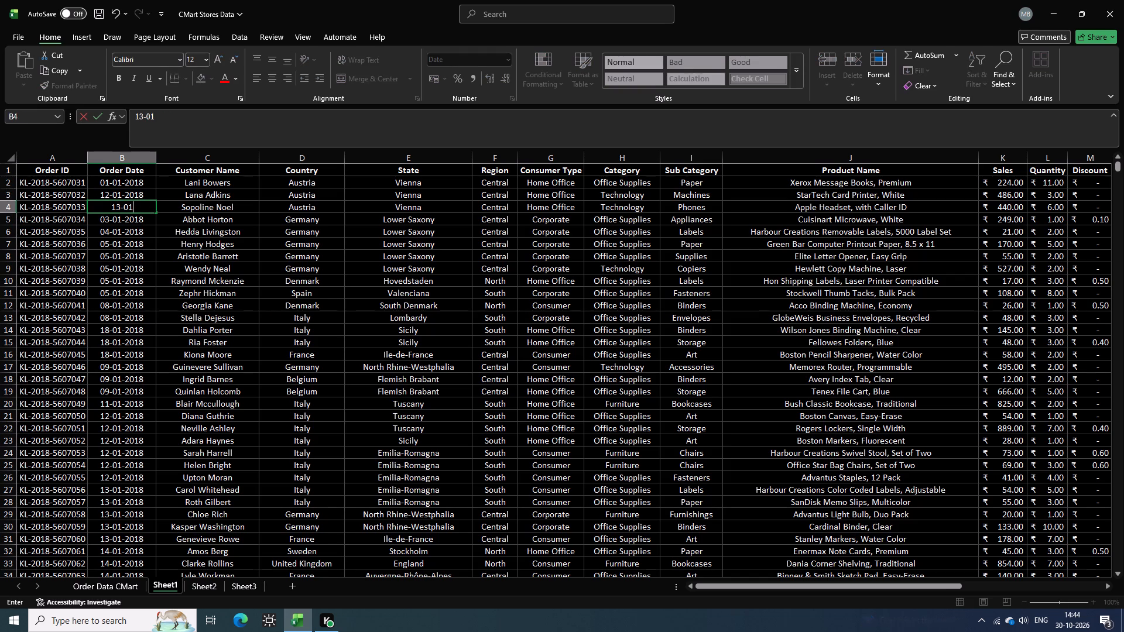
pyautogui.press('-')
pyautogui.write('2028')
pyautogui.press('BackSpace')
pyautogui.press('BackSpace')
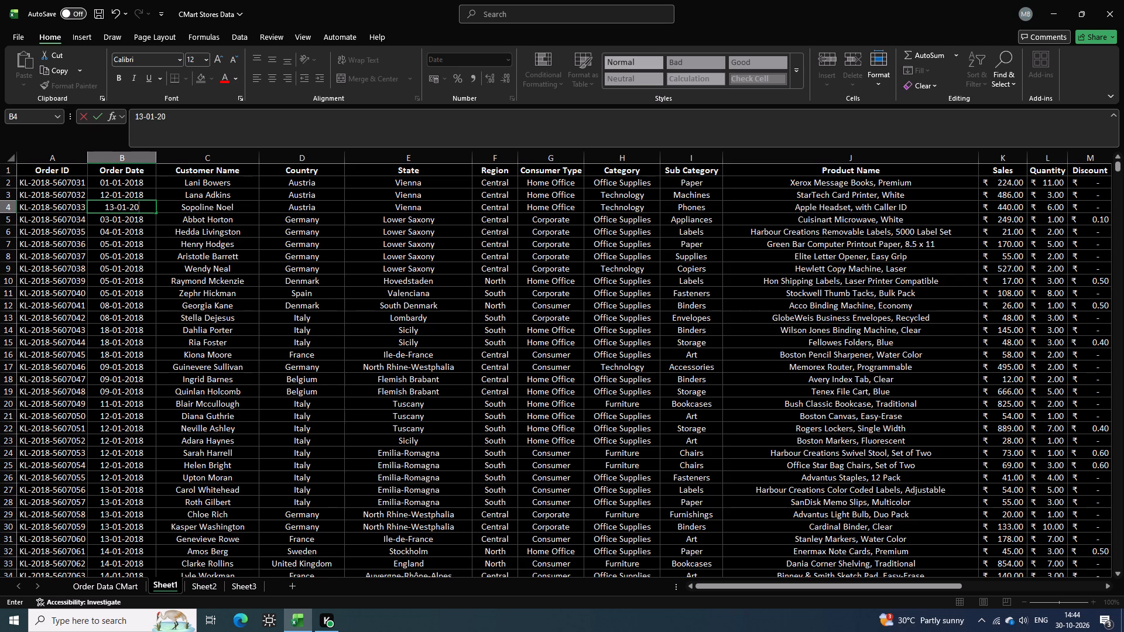
pyautogui.write('18')
pyautogui.press('Return')
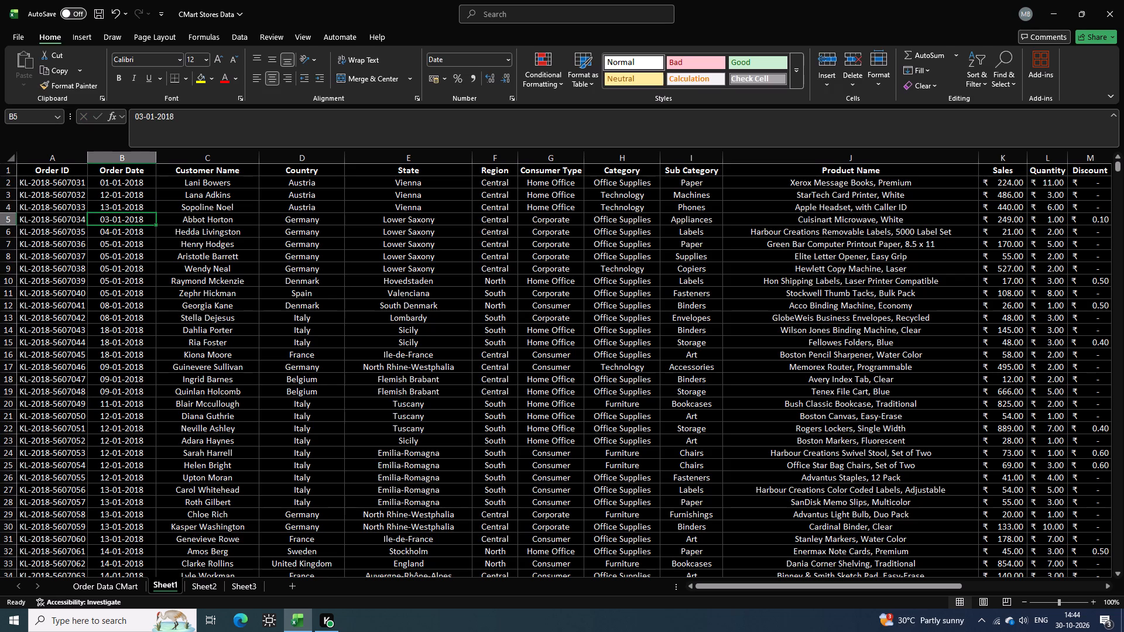
# Replace the order date in cell B5 with 23-01-2018.
pyautogui.press('BackSpace')
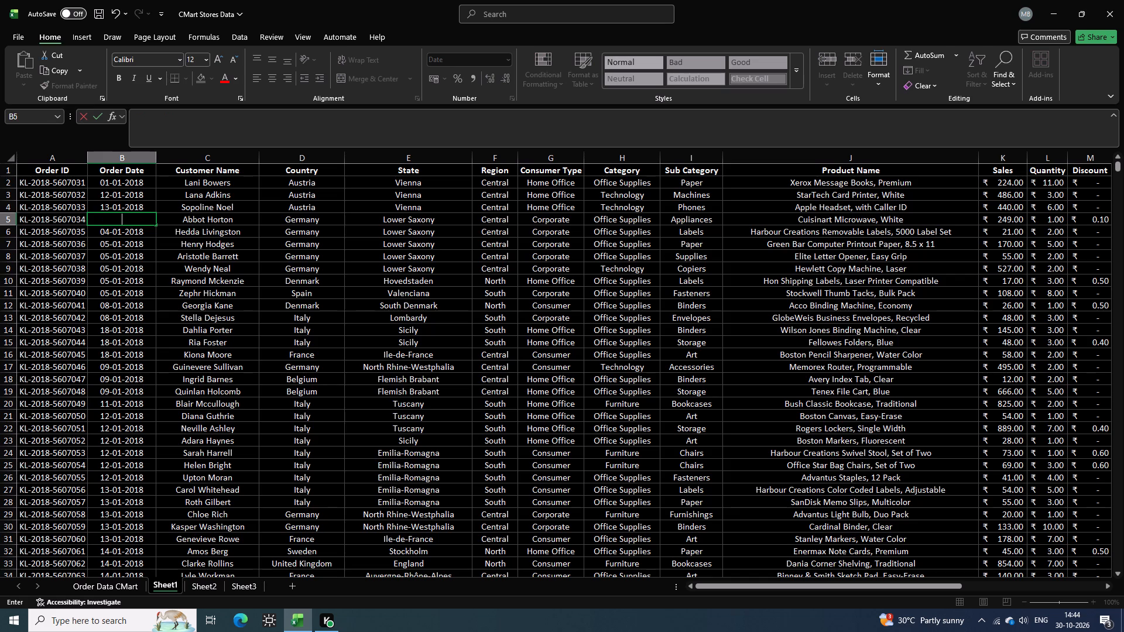
pyautogui.write('23')
pyautogui.press('-')
pyautogui.write('01-')
pyautogui.write('202')
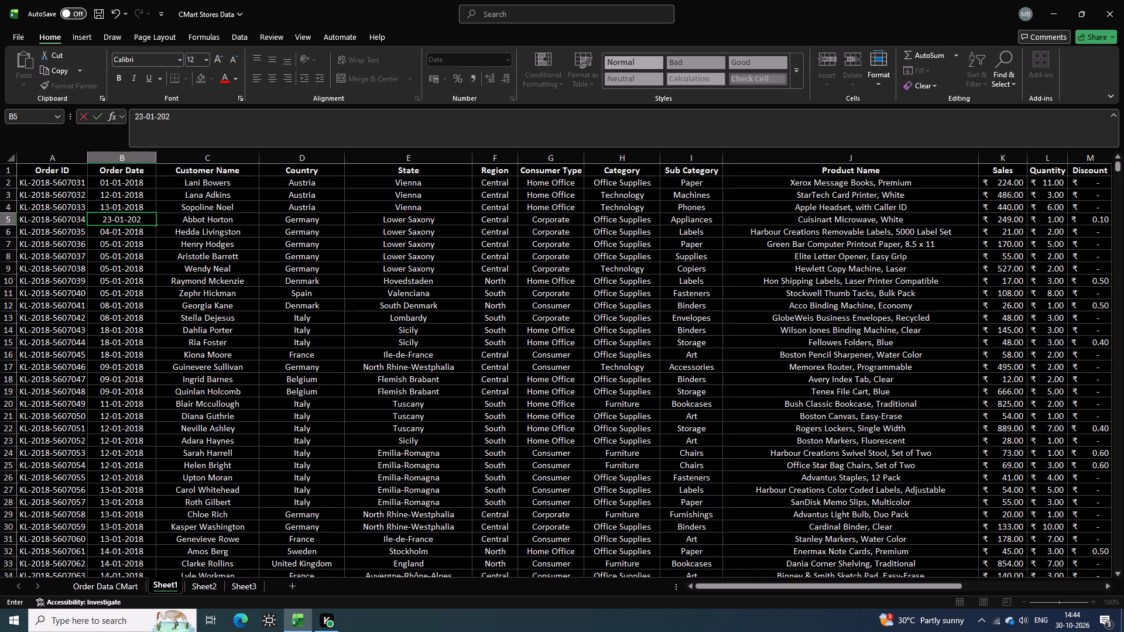
pyautogui.press('8')
pyautogui.press('BackSpace')
pyautogui.press('BackSpace')
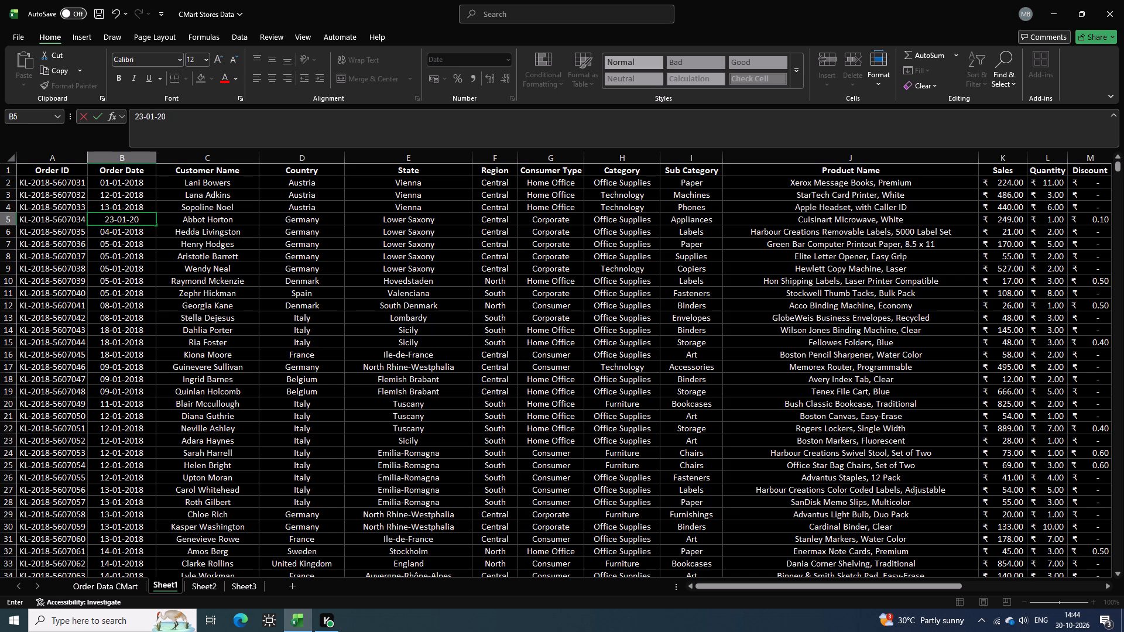
pyautogui.write('18')
pyautogui.press('Return')
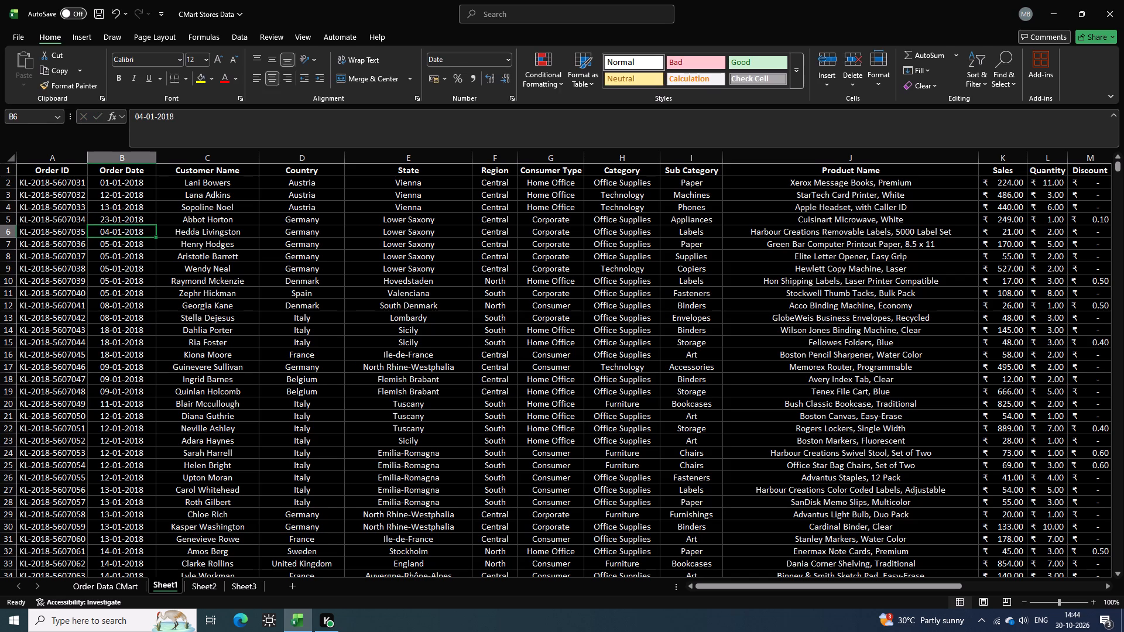
# Replace the order date in cell B6 with 05-05-2018.
pyautogui.press('BackSpace')
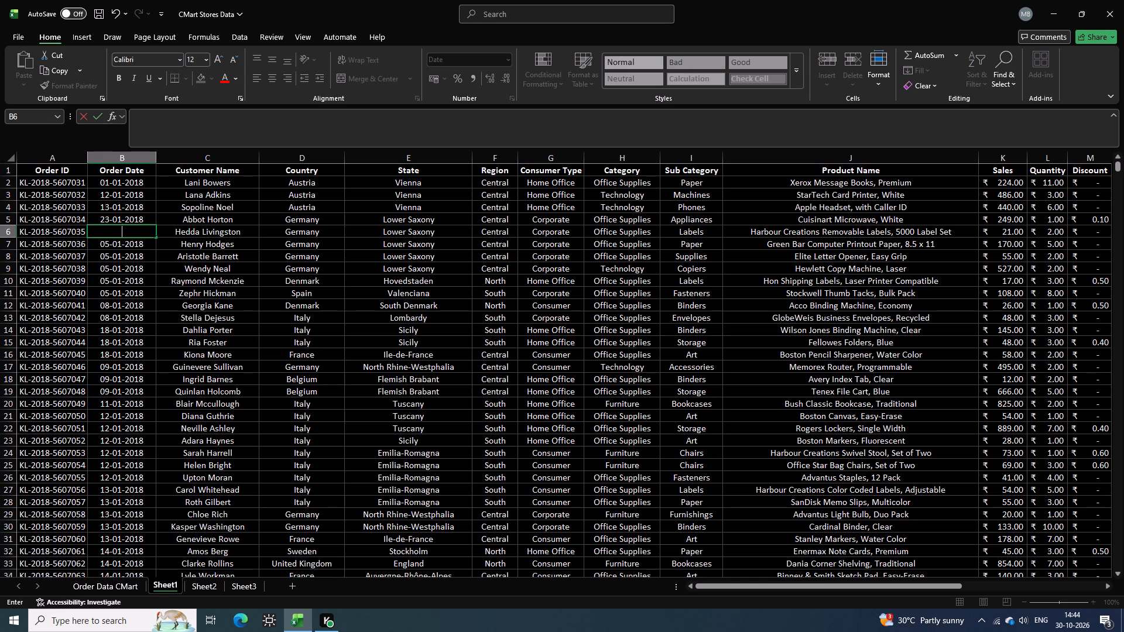
pyautogui.write('55')
pyautogui.press('BackSpace')
pyautogui.press('BackSpace')
pyautogui.write('05')
pyautogui.write('-05-20')
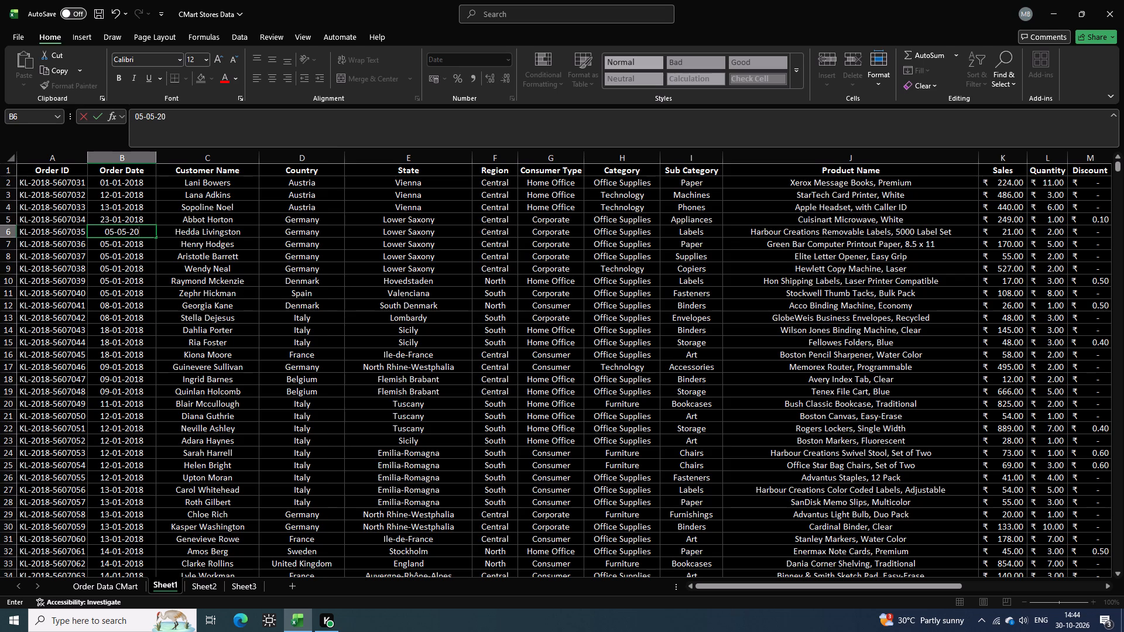
pyautogui.write('18')
pyautogui.press('Return')
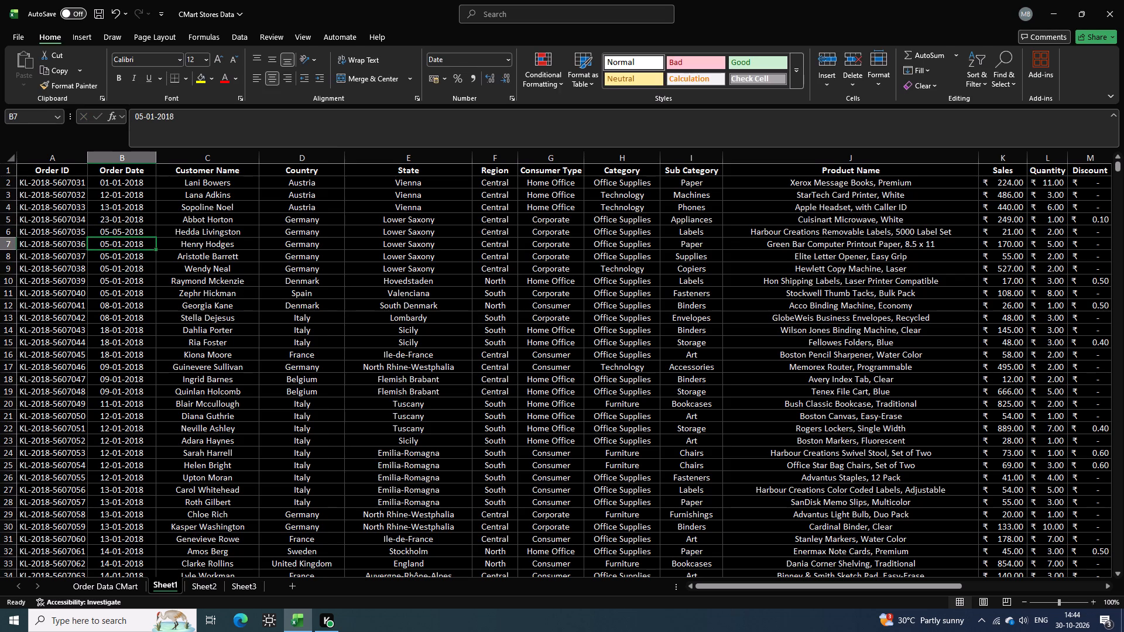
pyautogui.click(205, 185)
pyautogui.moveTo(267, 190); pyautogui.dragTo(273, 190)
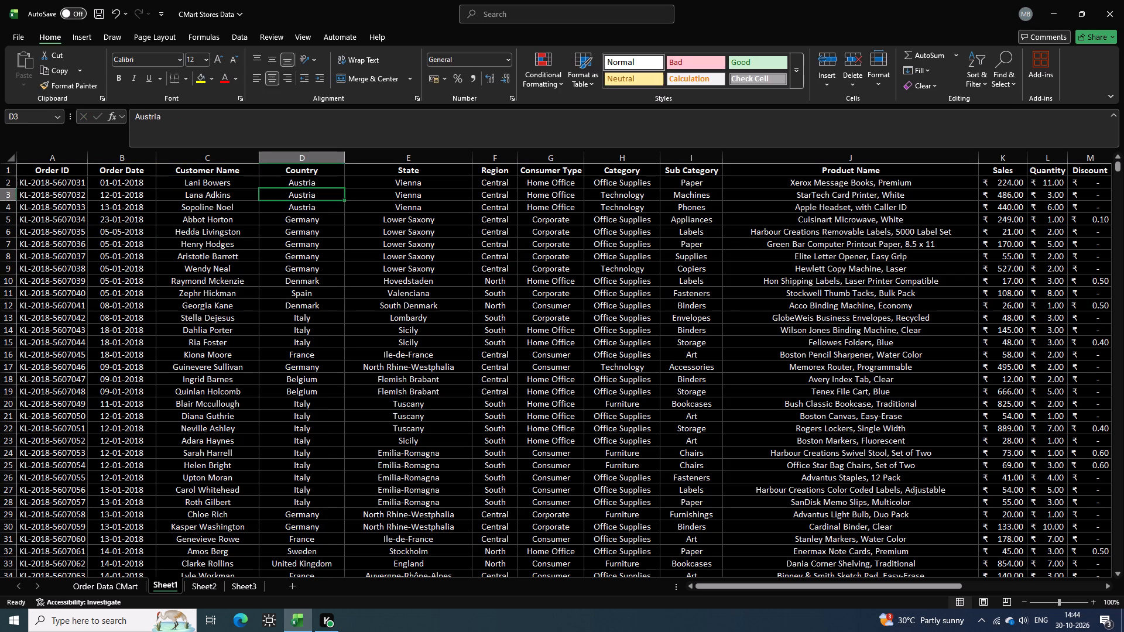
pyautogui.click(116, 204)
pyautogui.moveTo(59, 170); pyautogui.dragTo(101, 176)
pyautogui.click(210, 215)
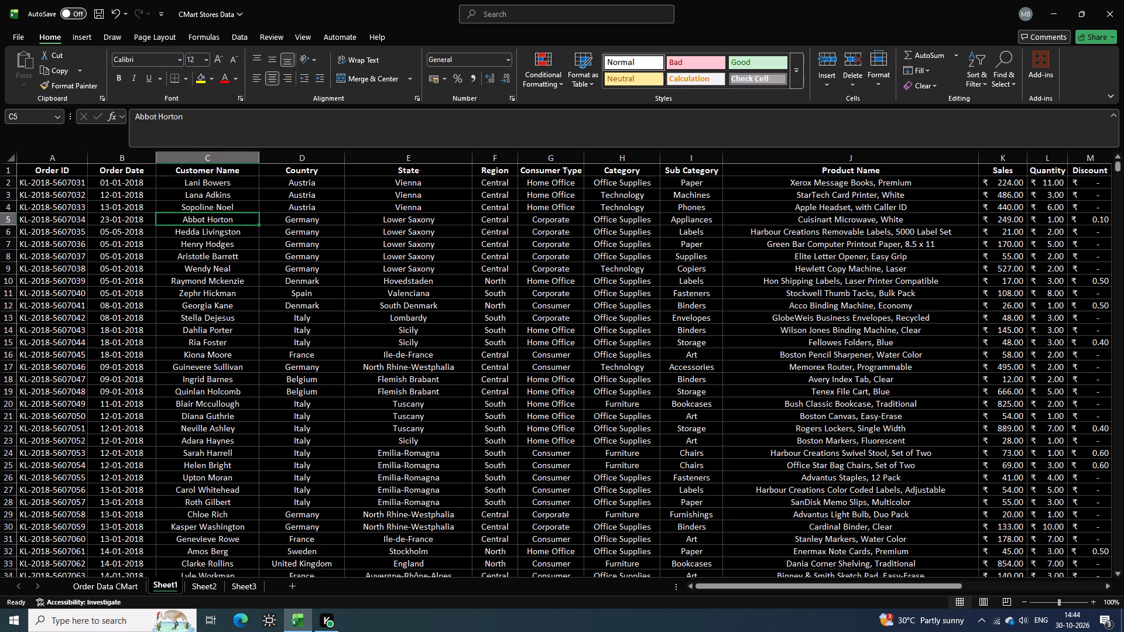
# Select the entire Order Date column in the Sheet1 order data.
pyautogui.doubleClick(132, 170)
pyautogui.click(173, 241)
pyautogui.click(129, 160)
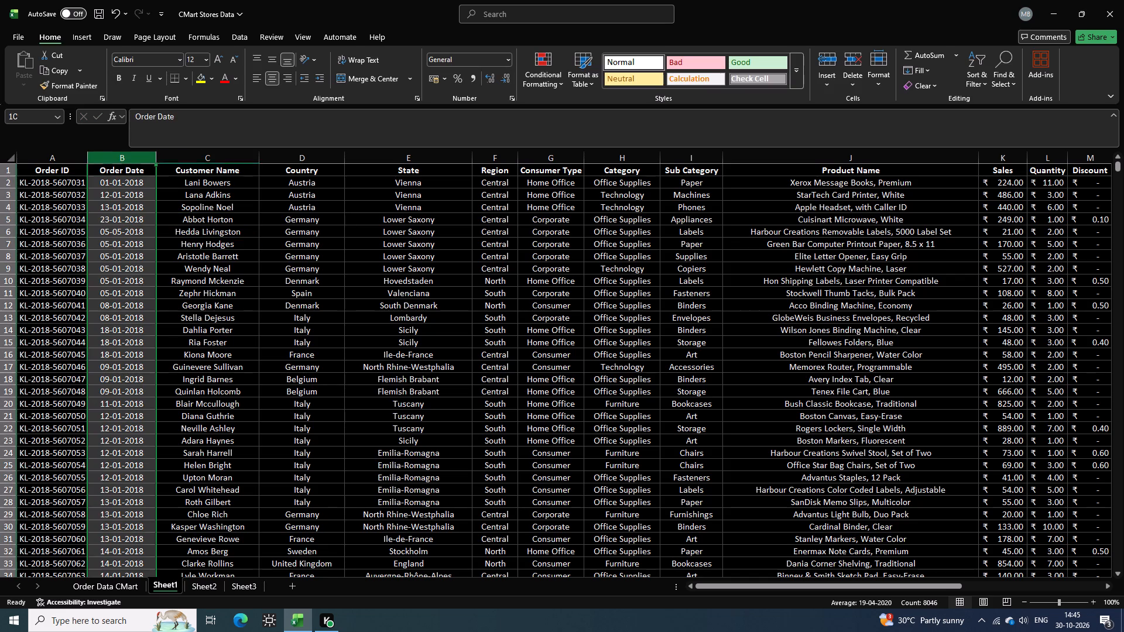
# Look through the Sheet1 order records and their dates from January 2018 through April 2019.
pyautogui.click(611, 276)
pyautogui.scroll(-6, 571, 360)
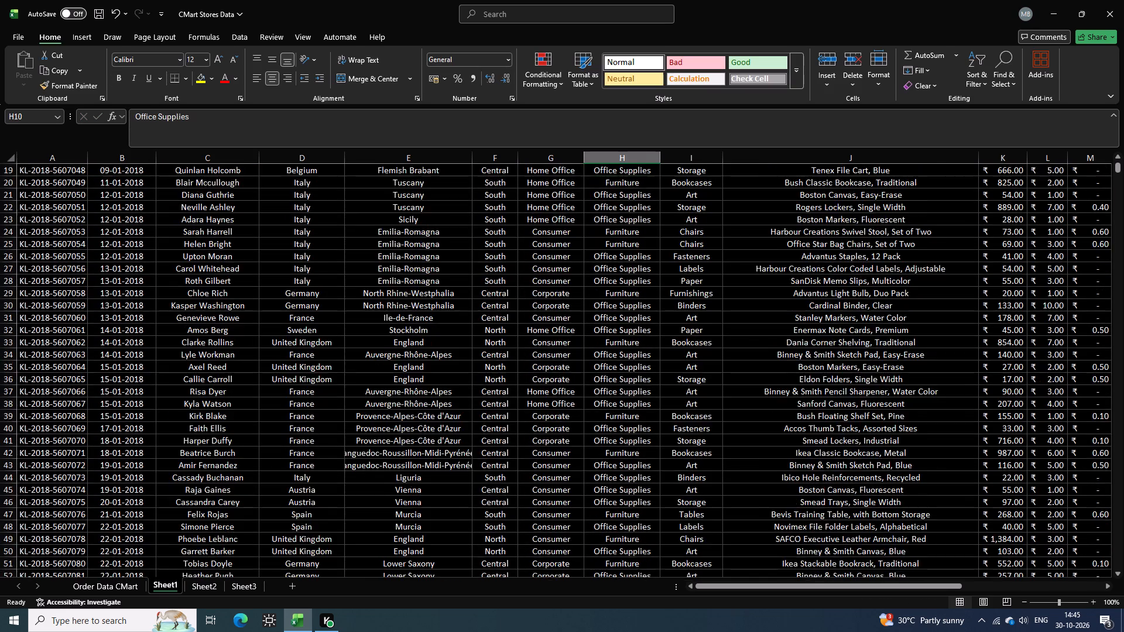
pyautogui.scroll(-7, 193, 322)
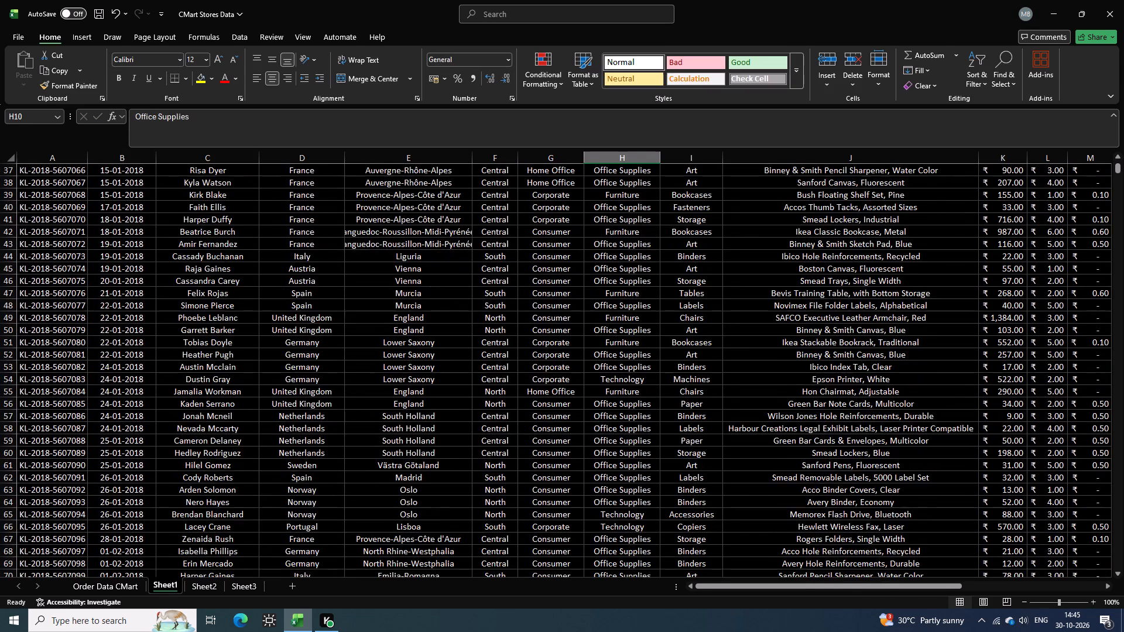
pyautogui.scroll(-6, 195, 353)
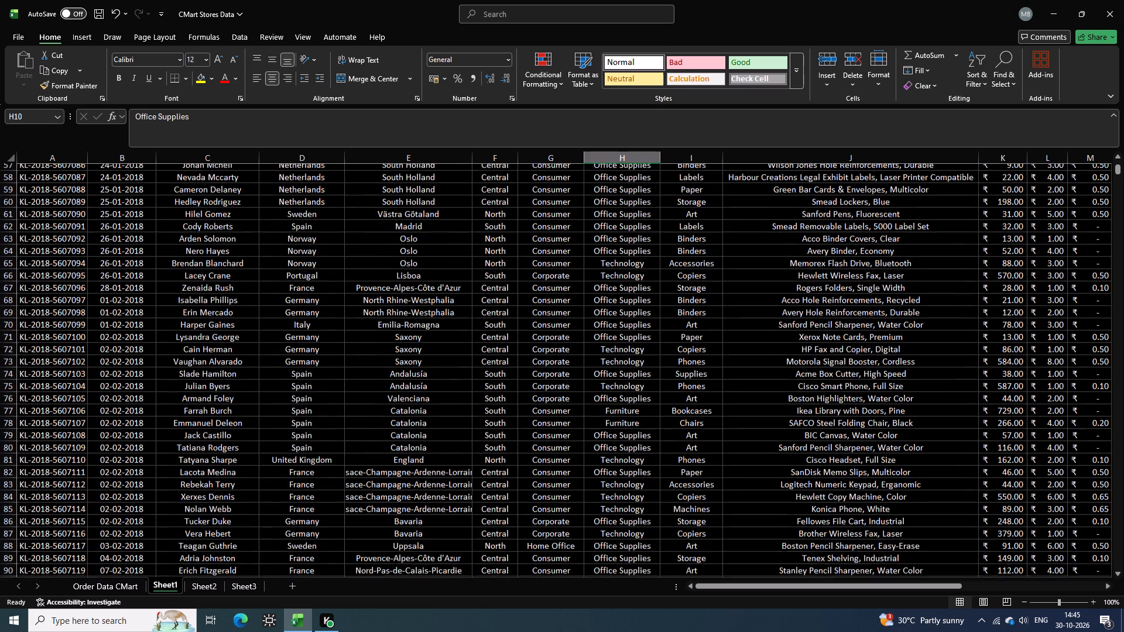
pyautogui.scroll(-7, 177, 388)
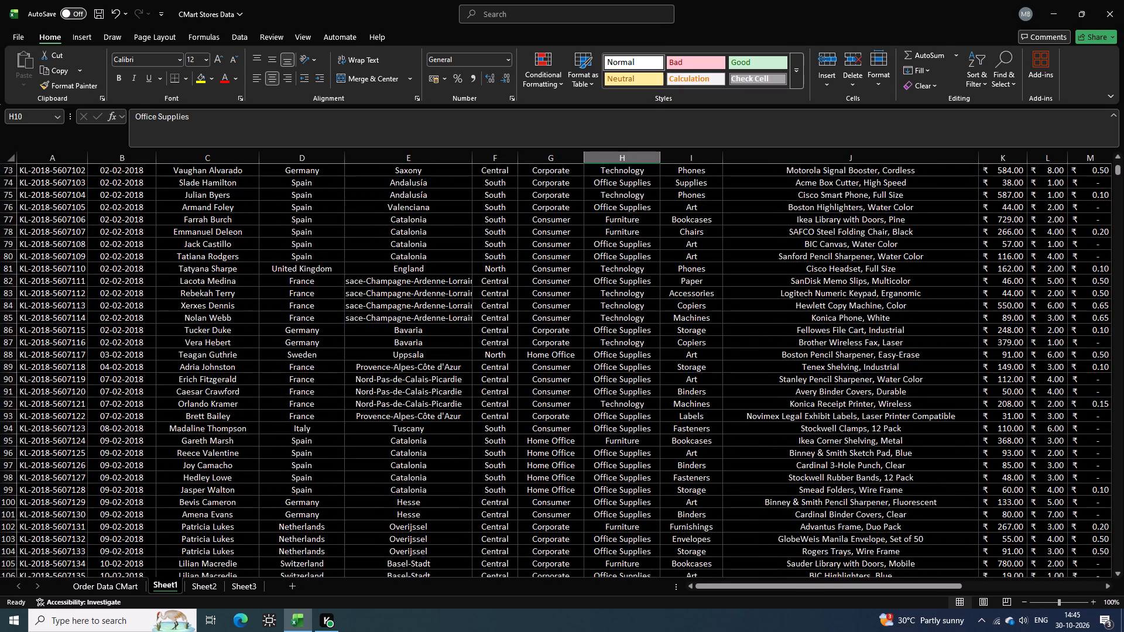
pyautogui.scroll(-18, 172, 449)
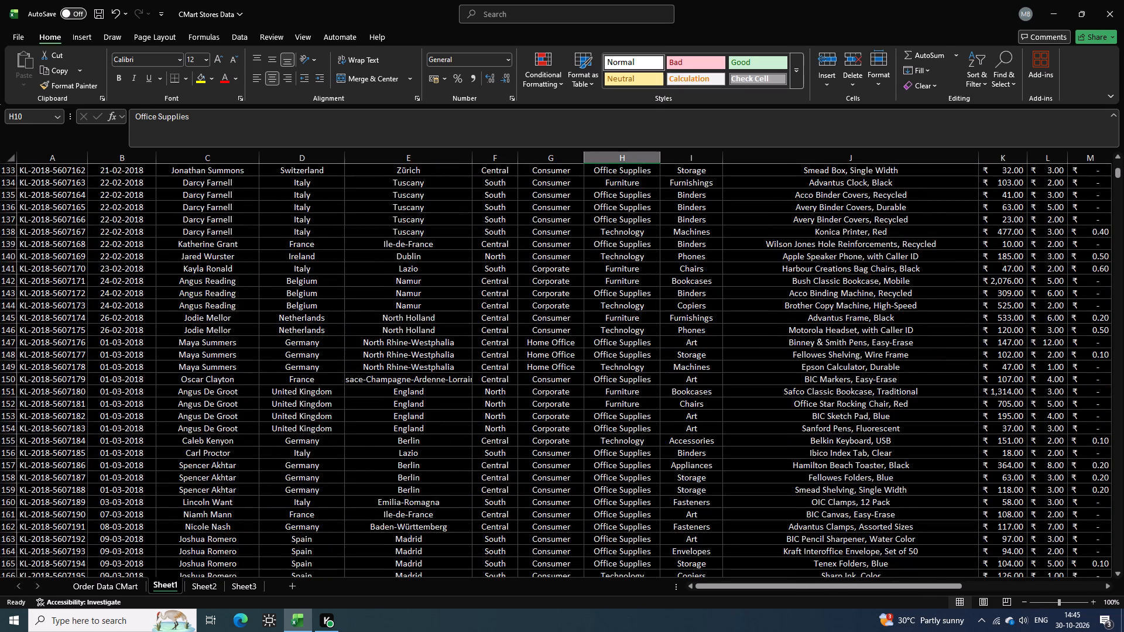
pyautogui.scroll(-13, 148, 472)
pyautogui.scroll(-3, 167, 246)
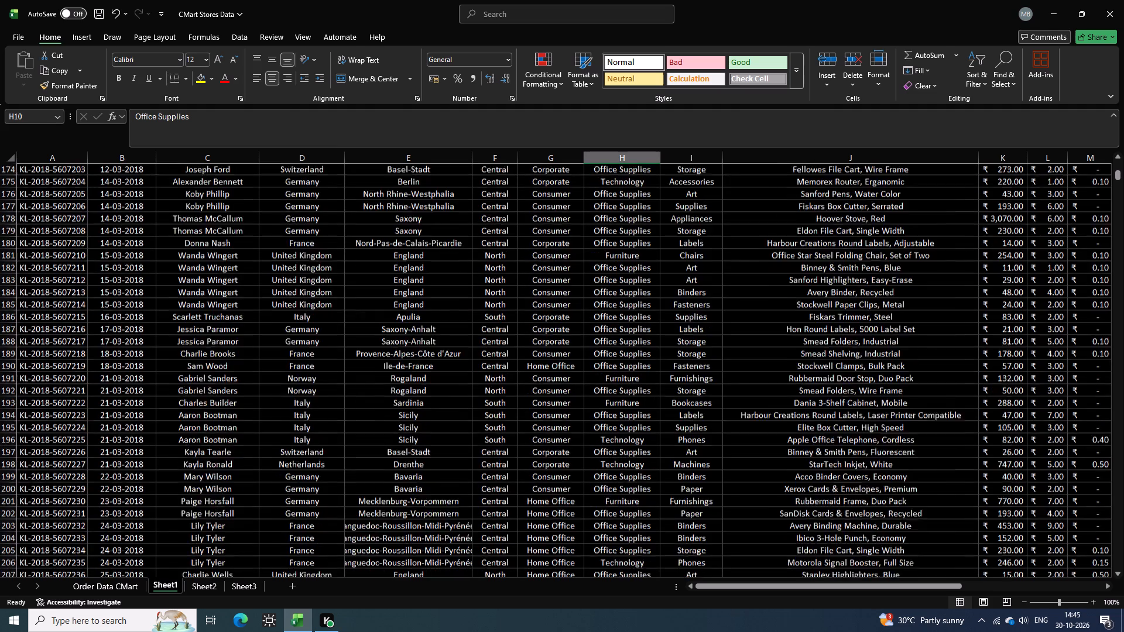
pyautogui.scroll(-5, 166, 255)
pyautogui.scroll(-13, 146, 301)
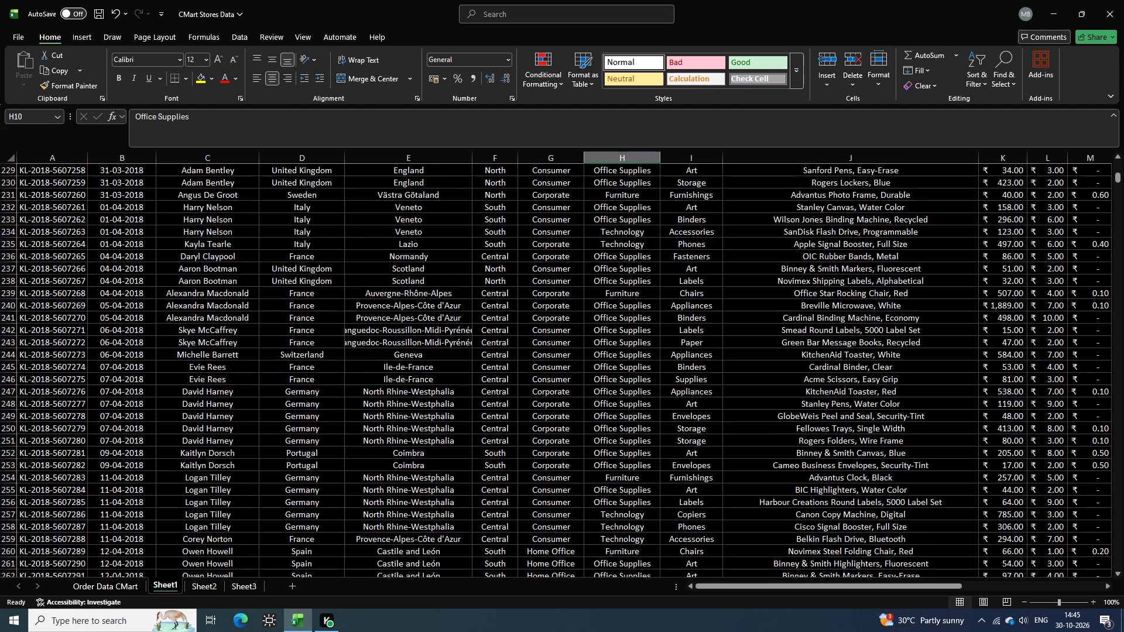
pyautogui.scroll(-17, 144, 420)
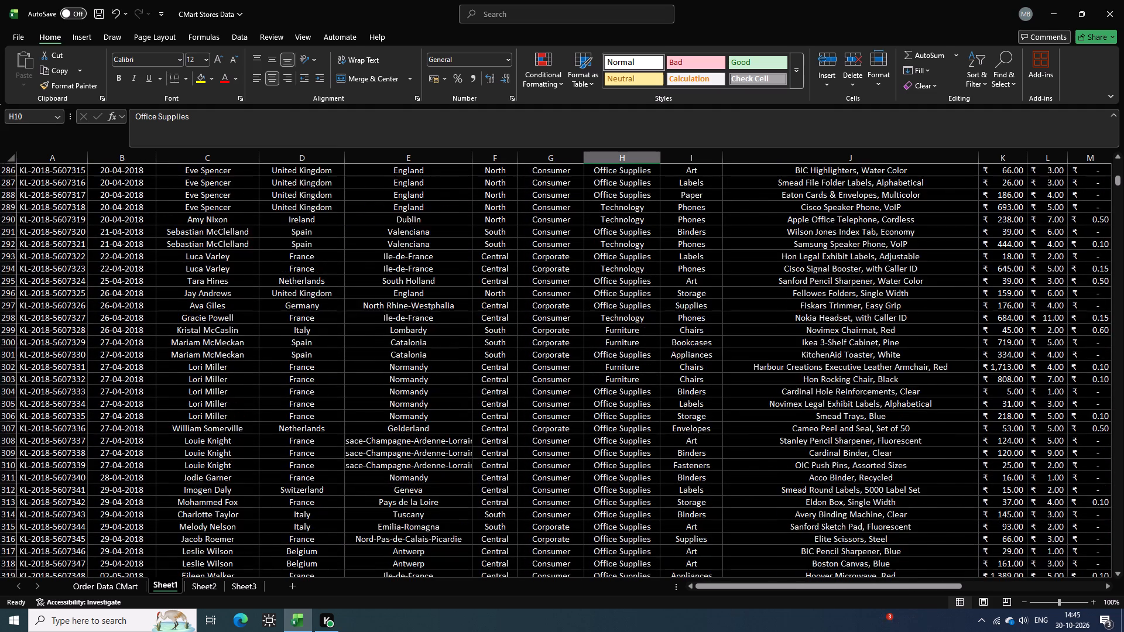
pyautogui.scroll(-10, 175, 407)
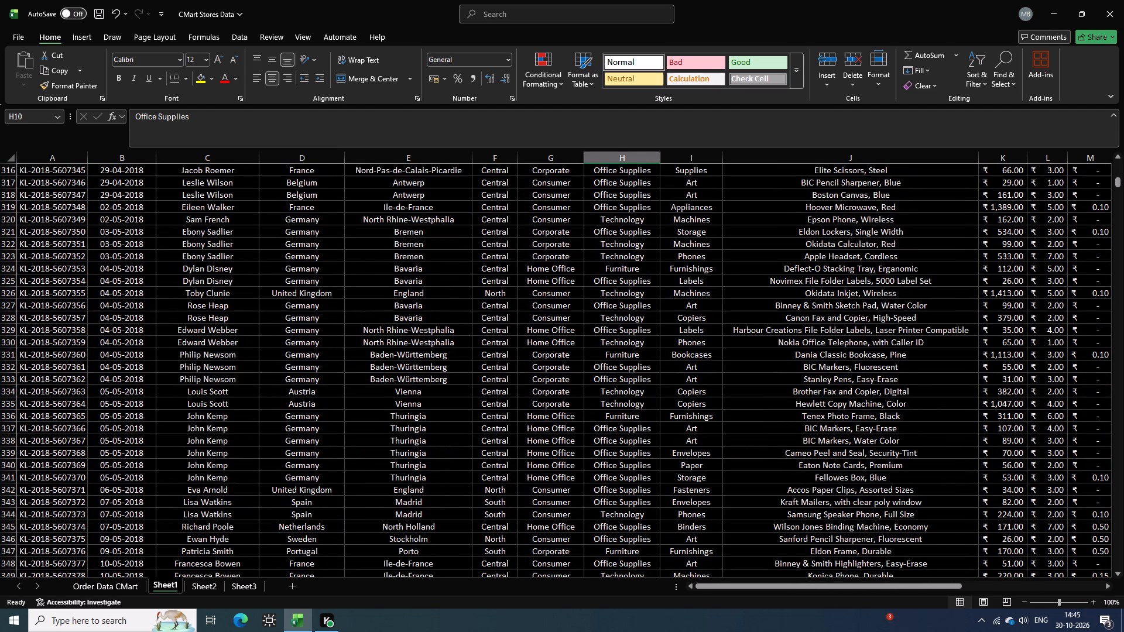
pyautogui.click(166, 430)
pyautogui.click(173, 436)
pyautogui.scroll(-5, 189, 462)
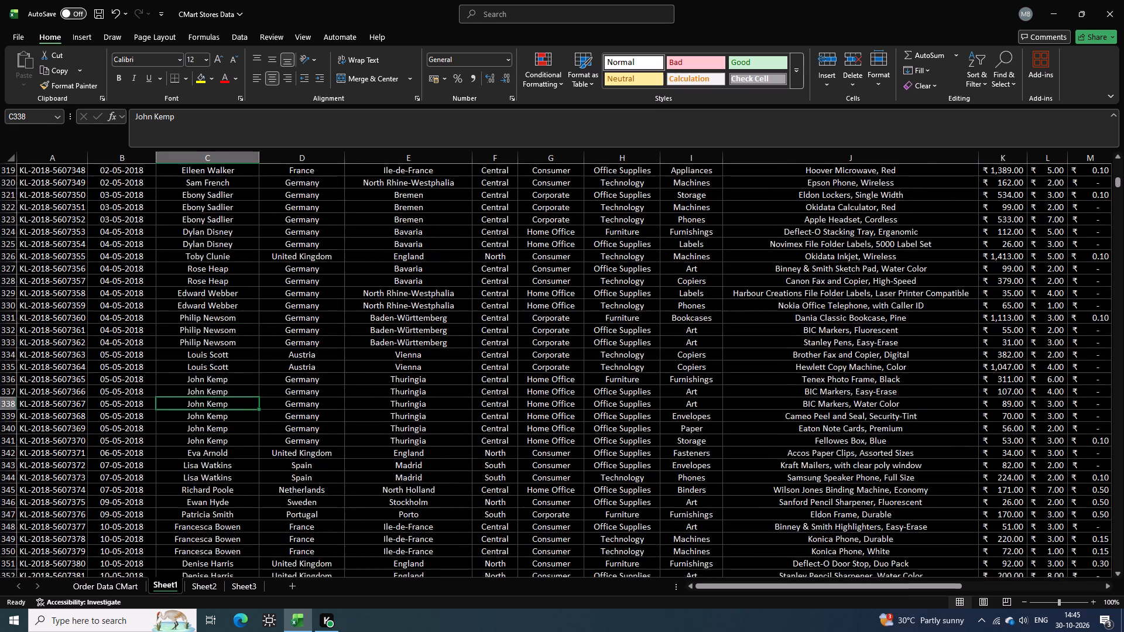
pyautogui.scroll(-8, 189, 461)
pyautogui.scroll(-16, 185, 476)
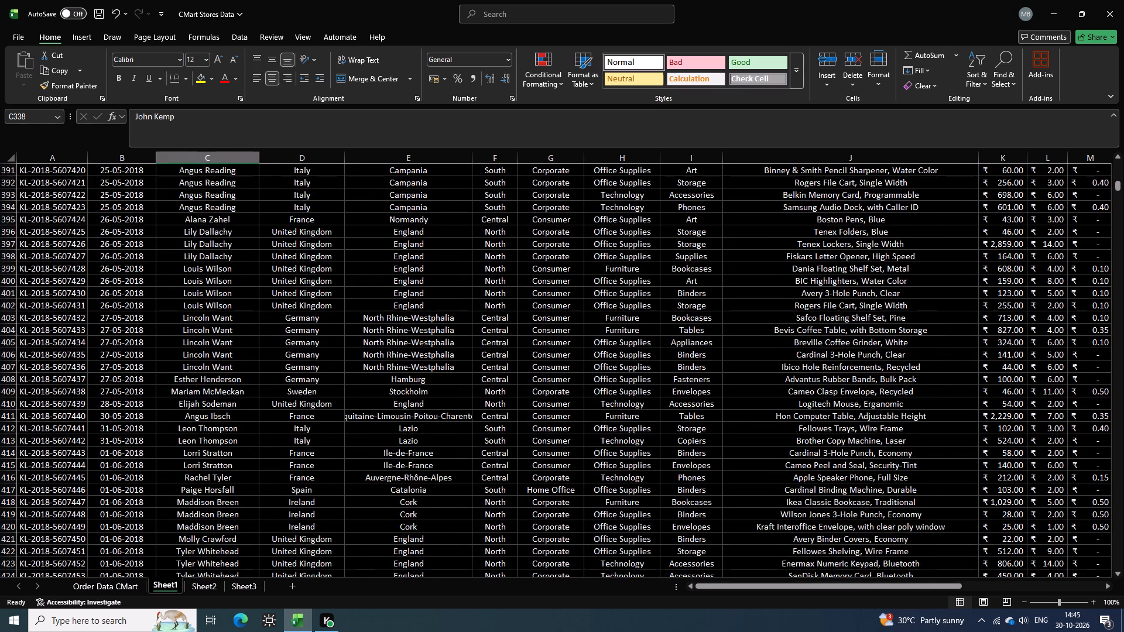
pyautogui.scroll(-1, 180, 511)
pyautogui.click(180, 508)
pyautogui.click(180, 509)
pyautogui.scroll(-12, 180, 513)
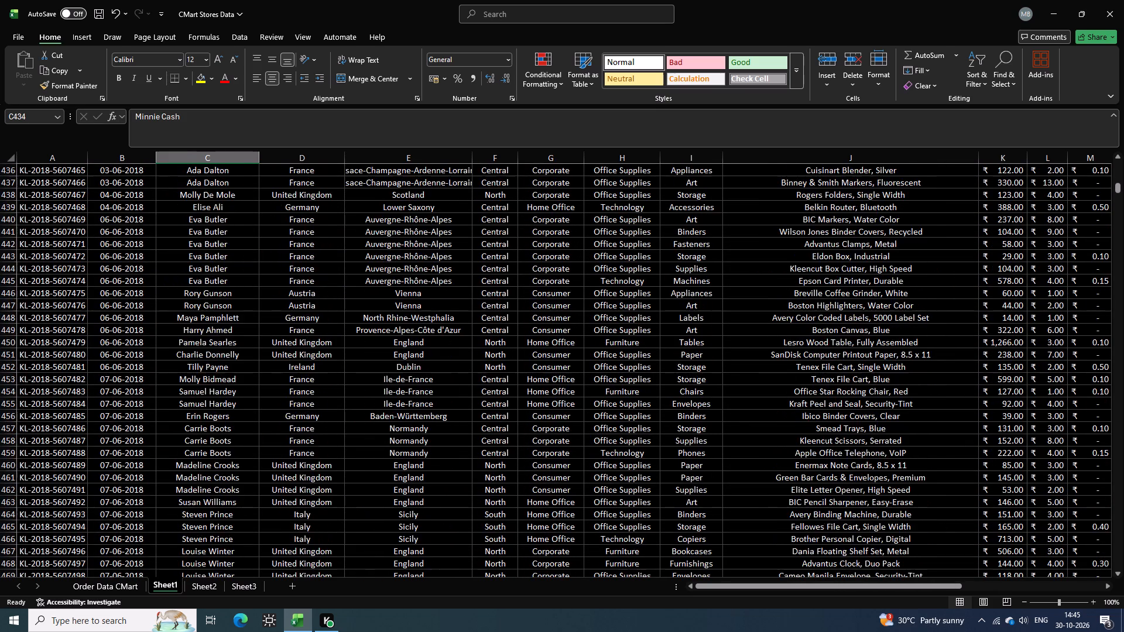
pyautogui.scroll(-20, 180, 513)
pyautogui.scroll(-15, 180, 513)
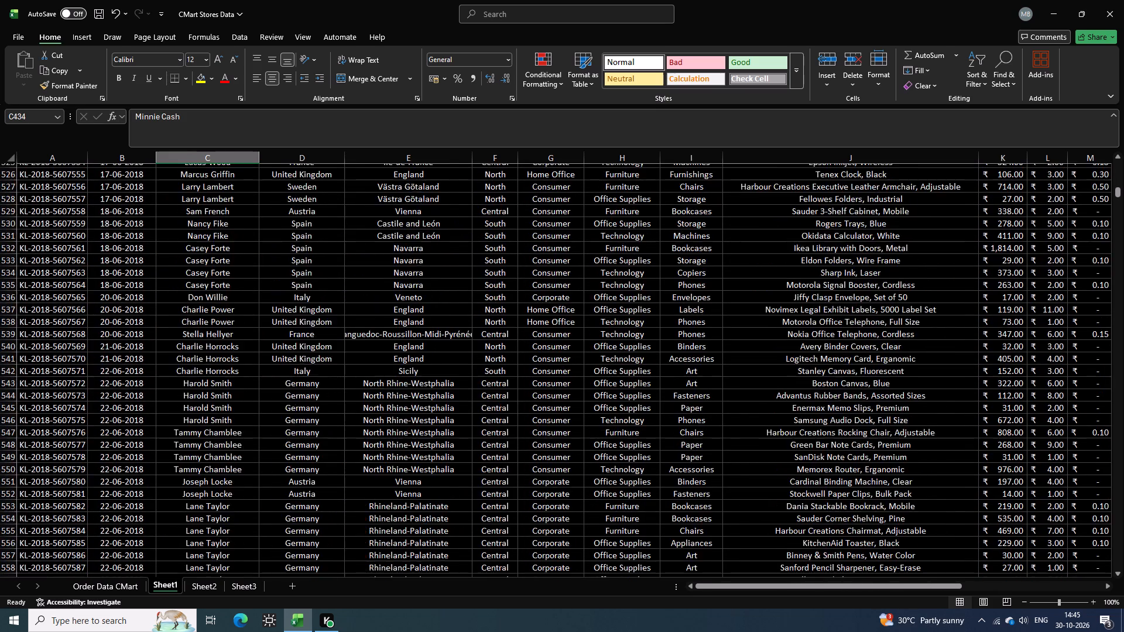
pyautogui.scroll(-20, 176, 497)
pyautogui.scroll(-1, 176, 497)
pyautogui.click(177, 517)
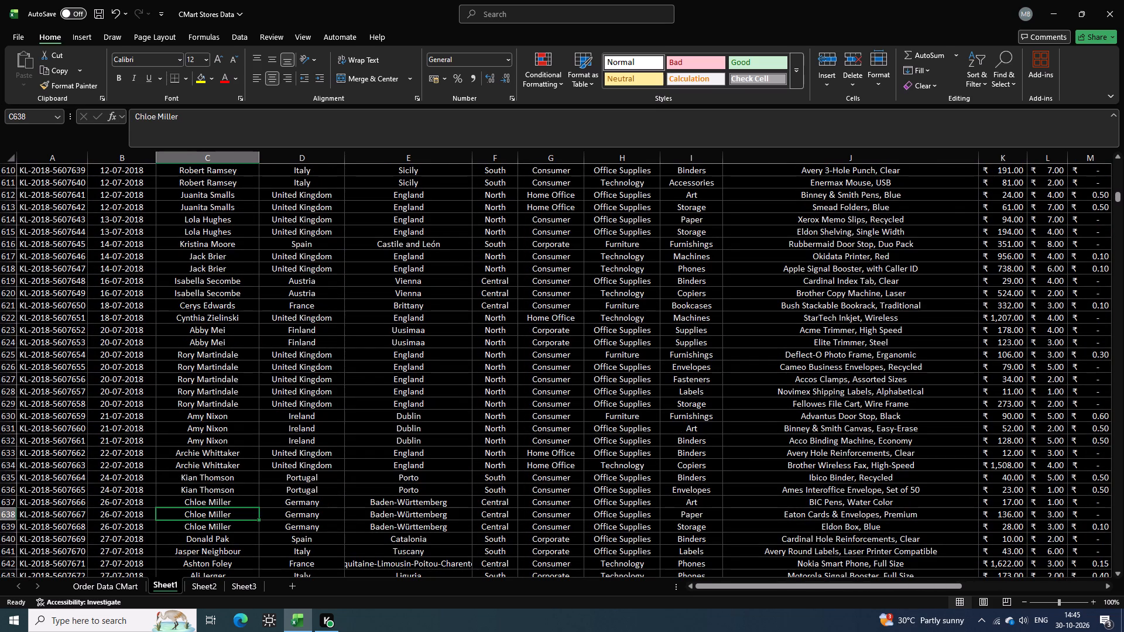
pyautogui.scroll(-3, 186, 516)
pyautogui.scroll(-20, 186, 515)
pyautogui.scroll(-5, 186, 515)
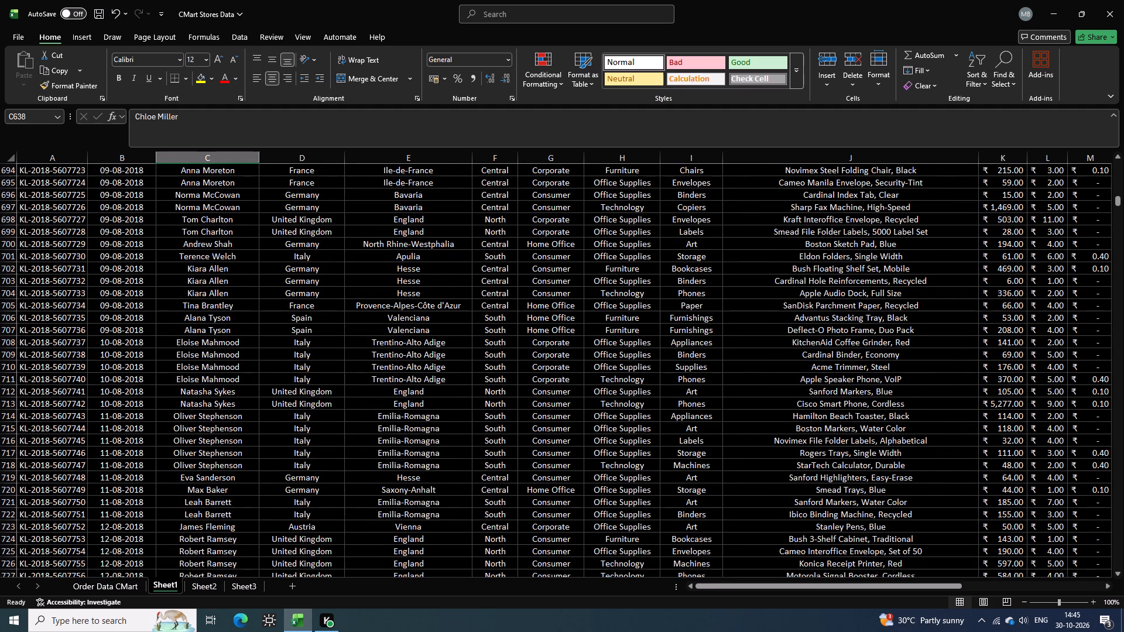
pyautogui.click(202, 511)
pyautogui.scroll(-20, 203, 519)
pyautogui.scroll(-14, 203, 519)
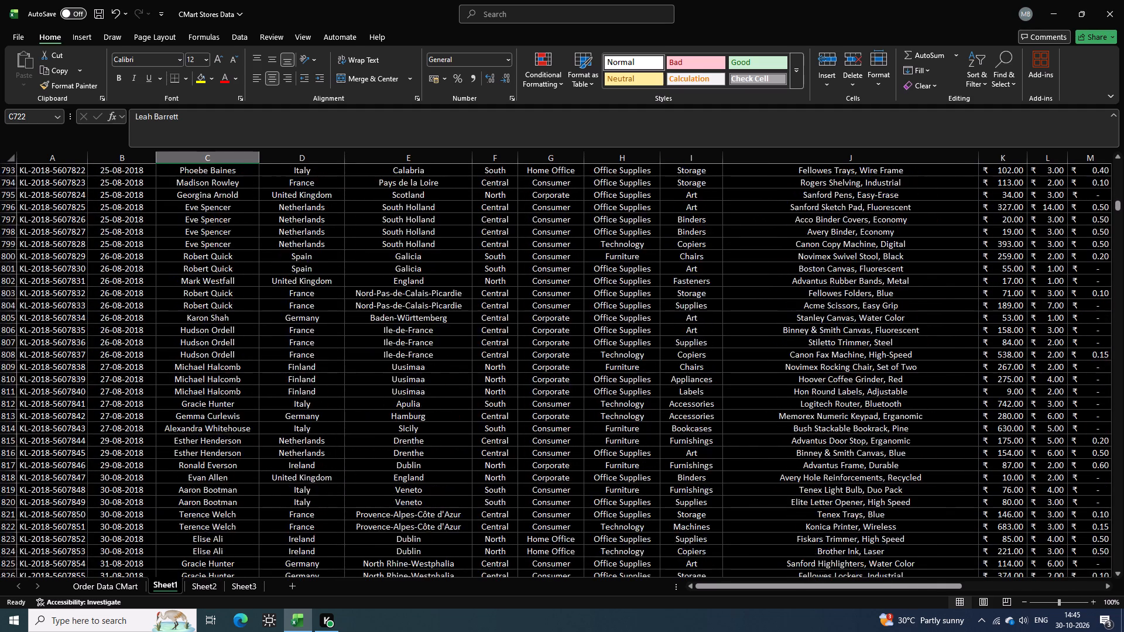
pyautogui.scroll(-20, 212, 516)
pyautogui.scroll(-19, 212, 516)
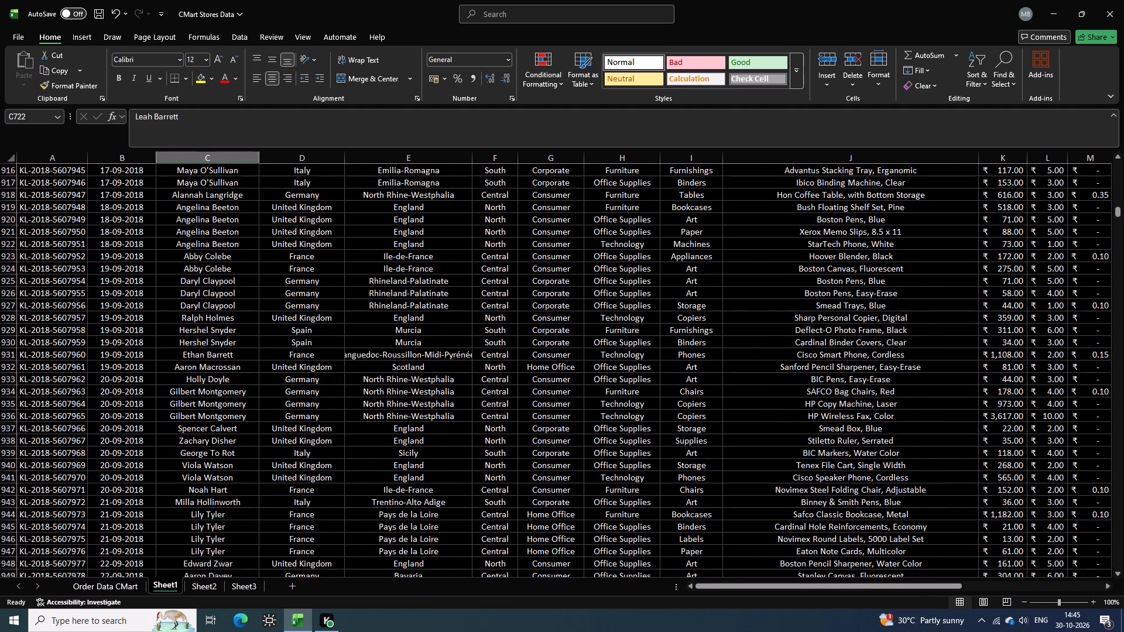
pyautogui.scroll(-20, 201, 546)
pyautogui.scroll(-19, 201, 546)
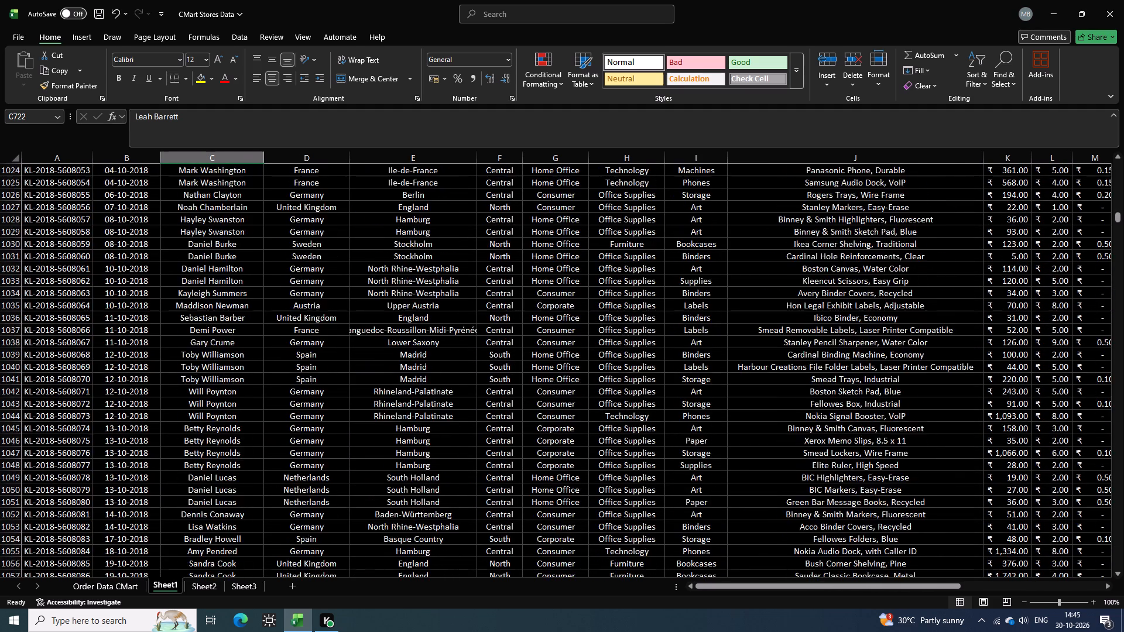
pyautogui.scroll(-9, 214, 525)
pyautogui.click(213, 524)
pyautogui.scroll(-20, 213, 524)
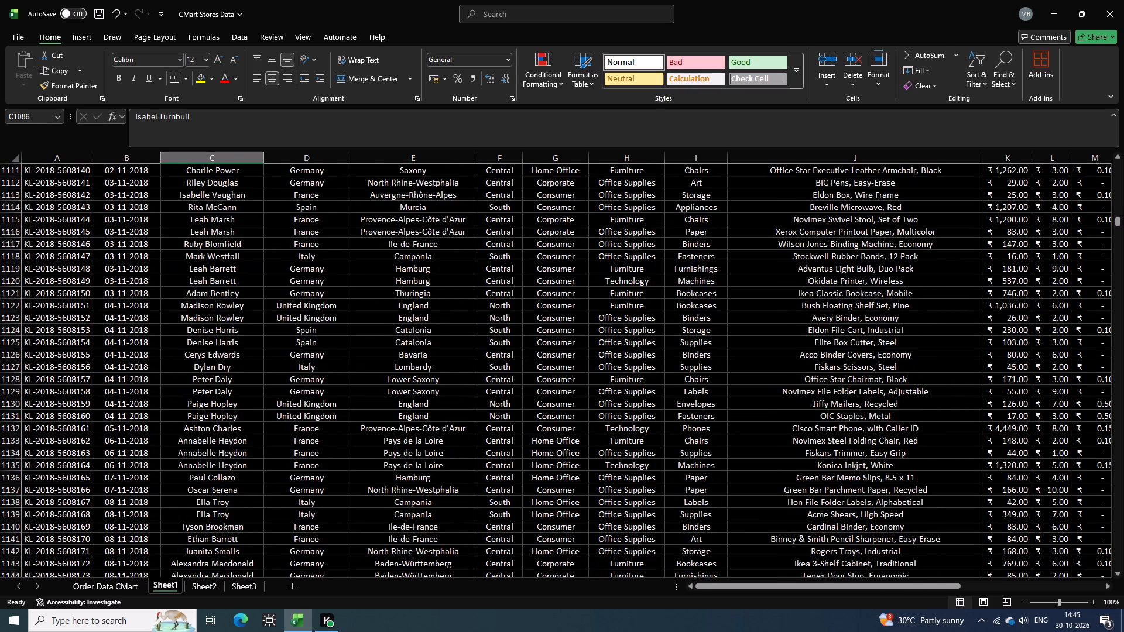
pyautogui.scroll(-20, 211, 541)
pyautogui.scroll(-14, 211, 541)
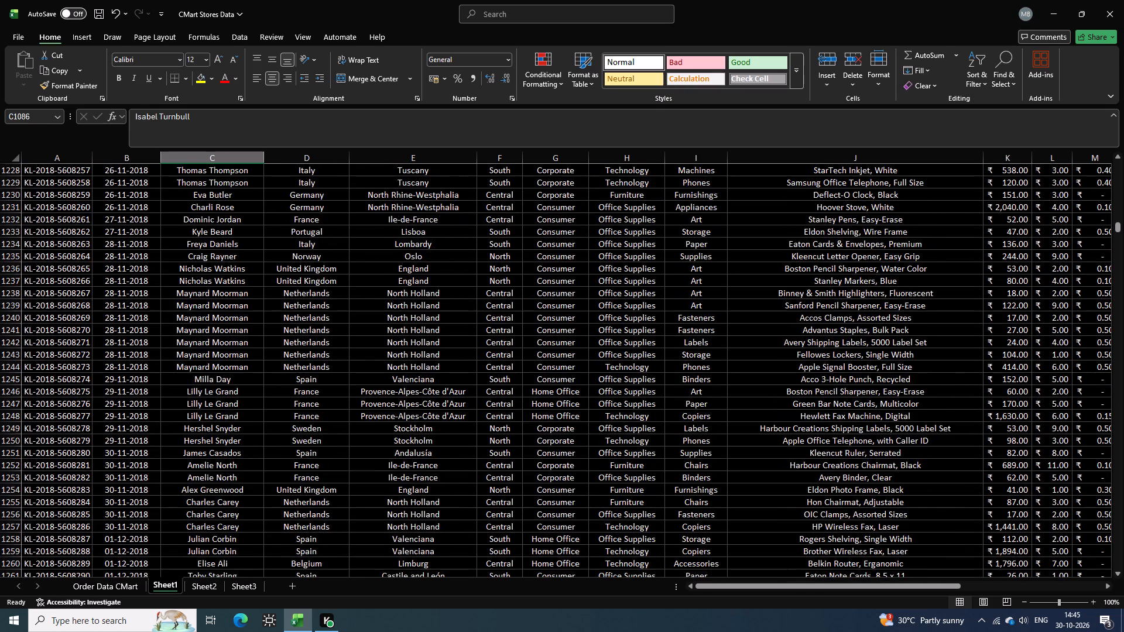
pyautogui.click(211, 551)
pyautogui.scroll(-20, 211, 551)
pyautogui.scroll(-6, 211, 551)
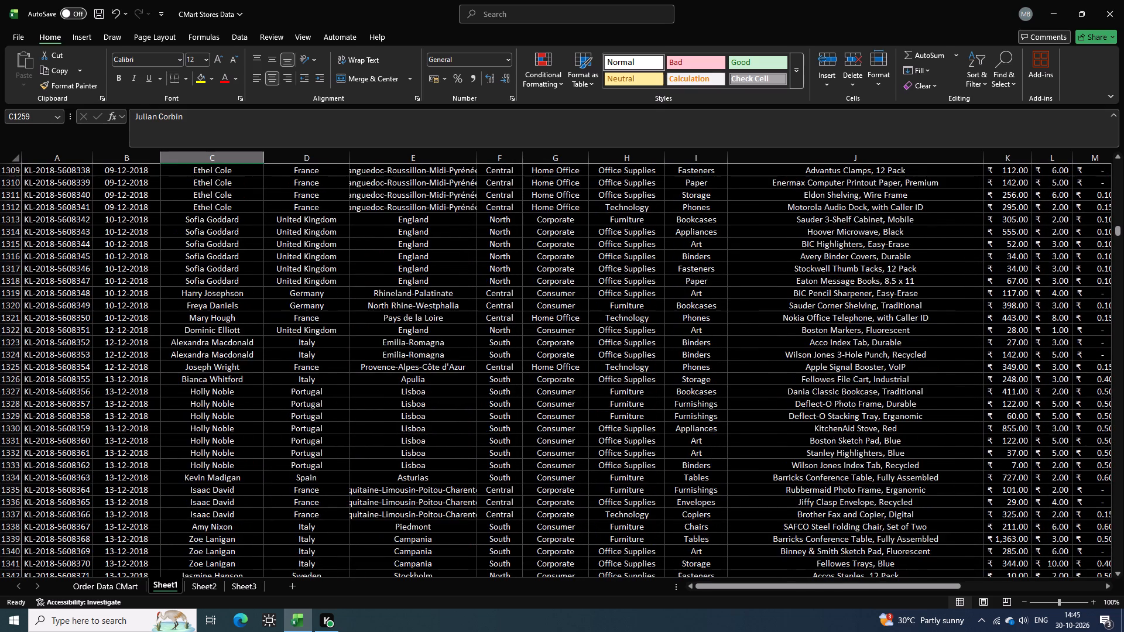
pyautogui.scroll(-20, 211, 559)
pyautogui.scroll(-8, 211, 559)
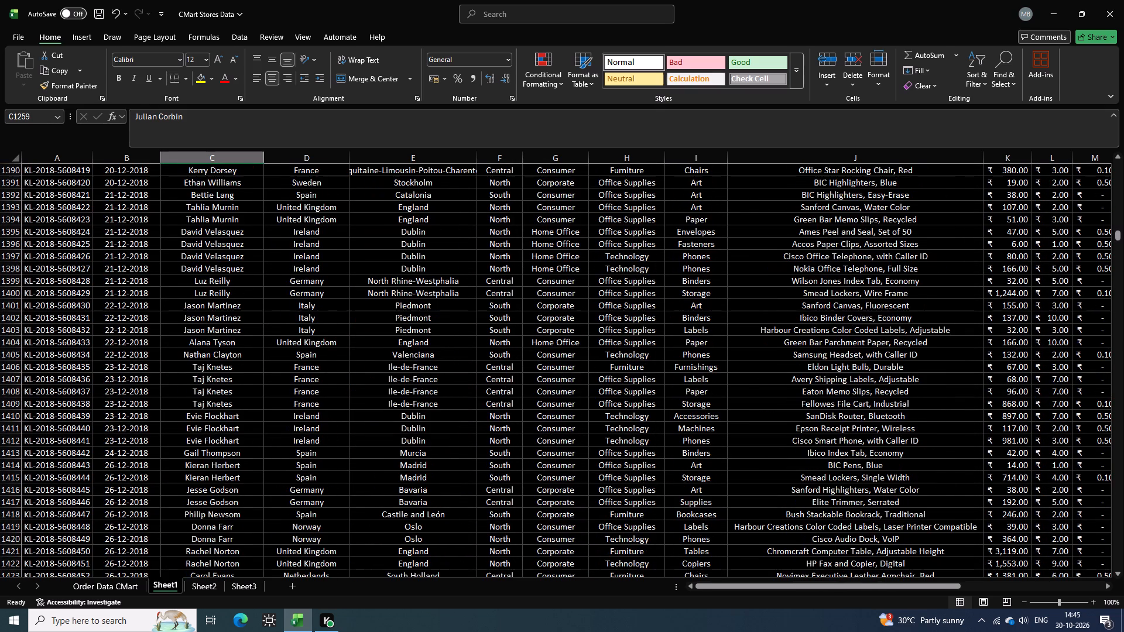
pyautogui.click(212, 559)
pyautogui.scroll(-6, 212, 561)
pyautogui.scroll(-19, 211, 562)
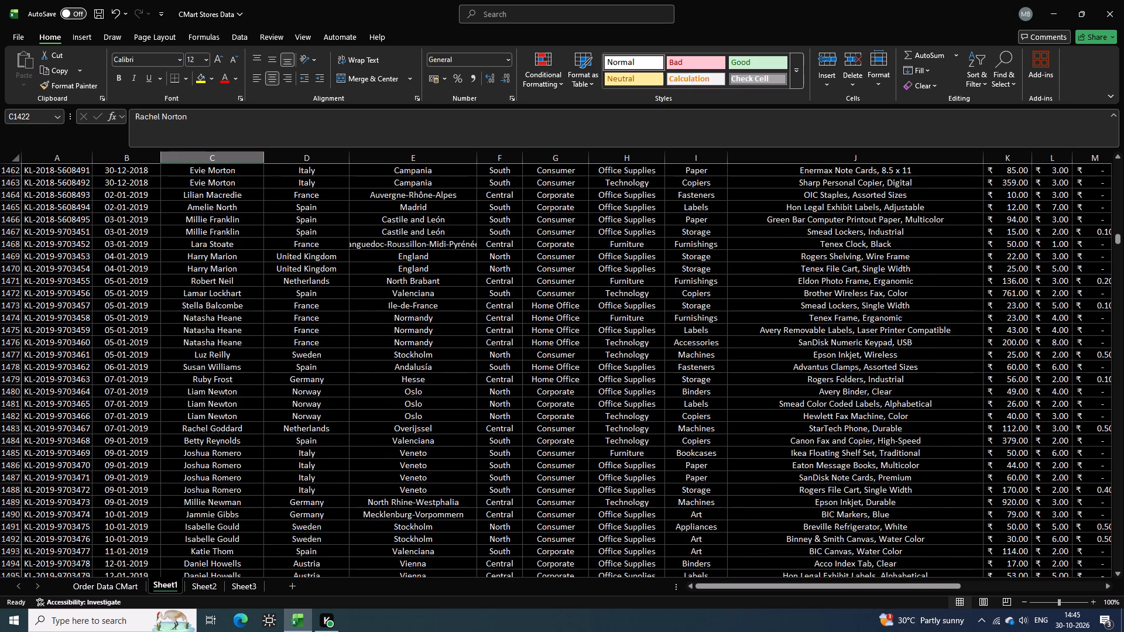
pyautogui.scroll(-20, 211, 566)
pyautogui.scroll(-13, 211, 566)
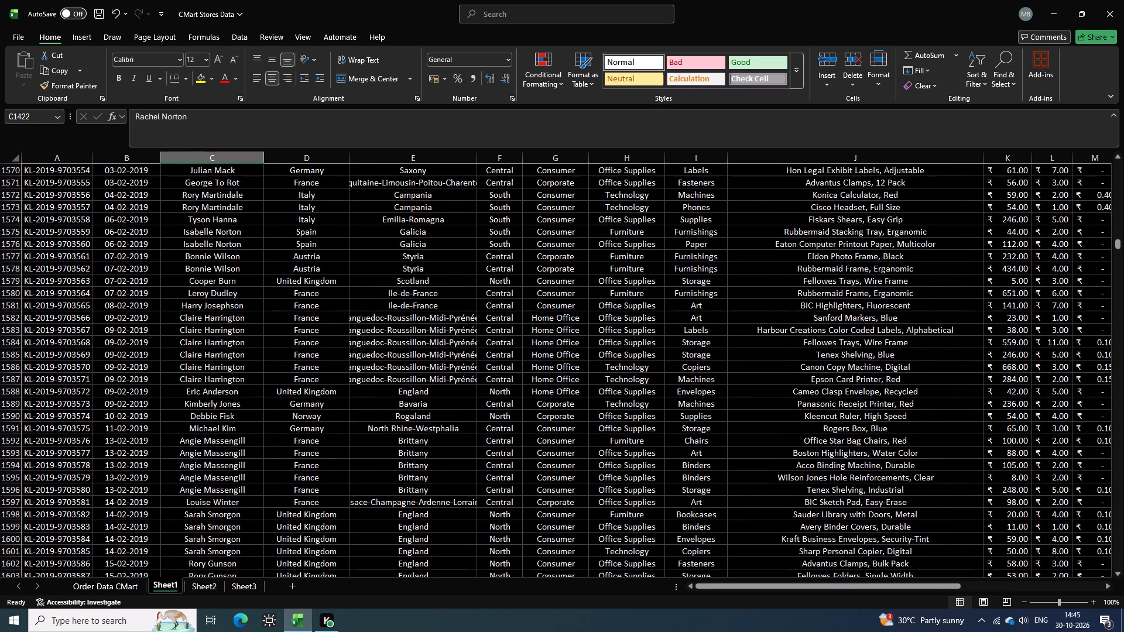
pyautogui.scroll(-20, 208, 571)
pyautogui.scroll(-13, 208, 571)
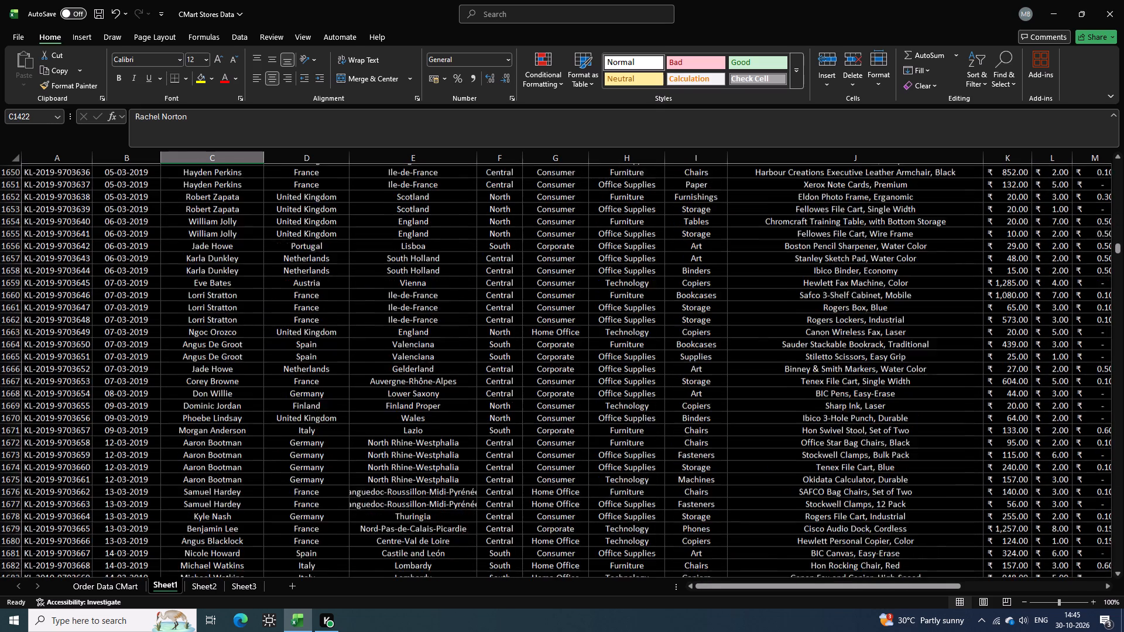
pyautogui.scroll(-20, 214, 564)
pyautogui.scroll(-3, 214, 564)
pyautogui.click(217, 558)
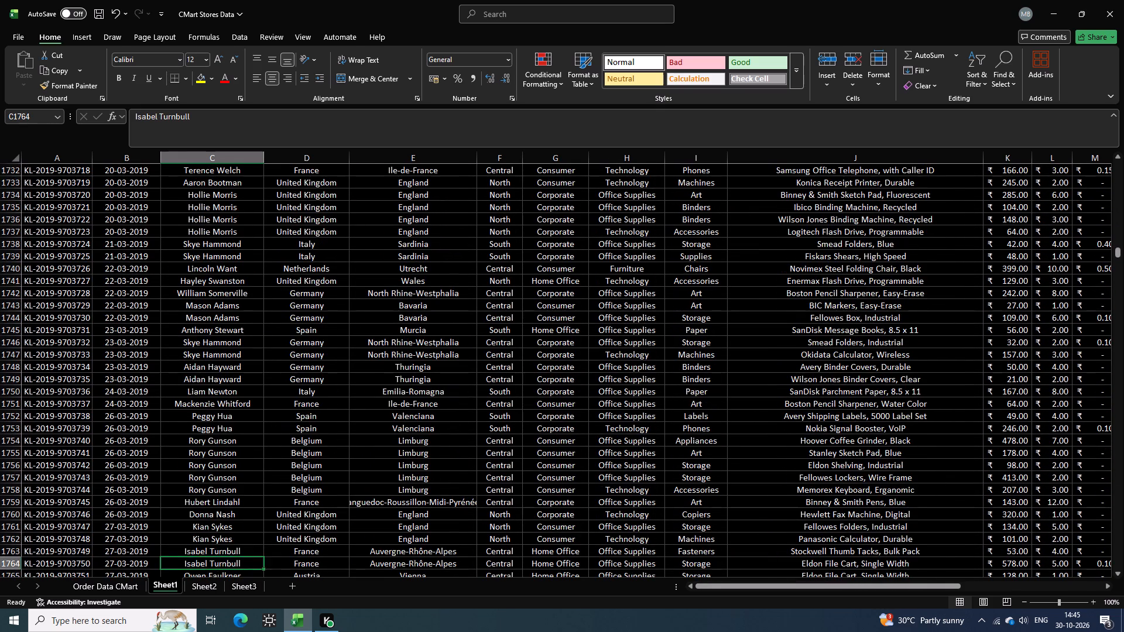
pyautogui.scroll(-20, 218, 552)
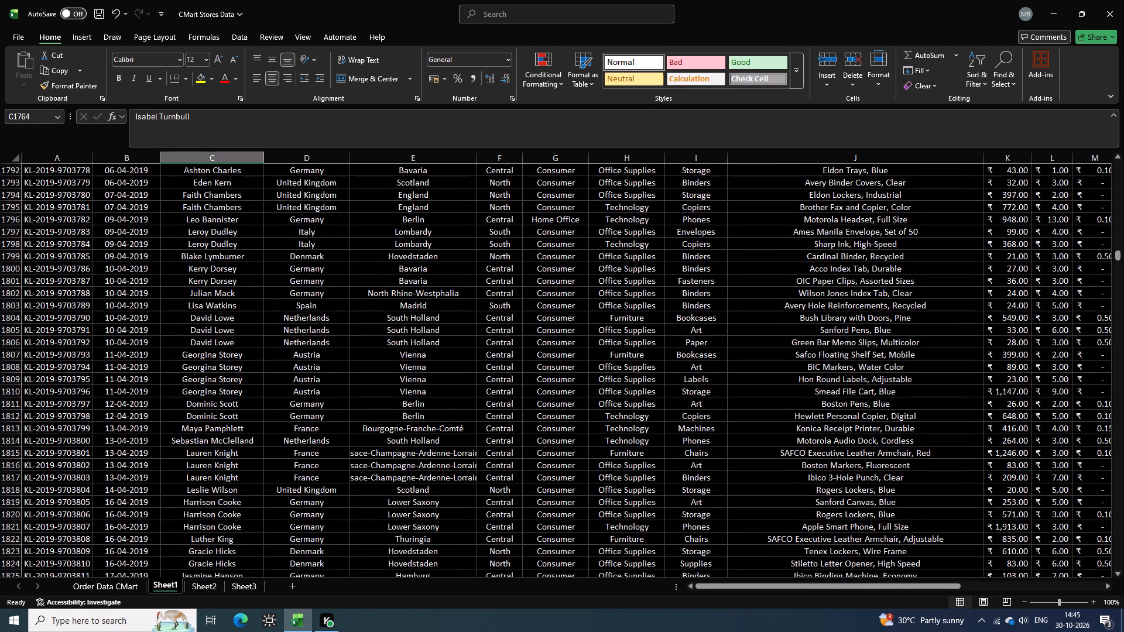
# Jump to the last order record in row 8046 and view the end of the Sheet1 data.
pyautogui.press('Down')
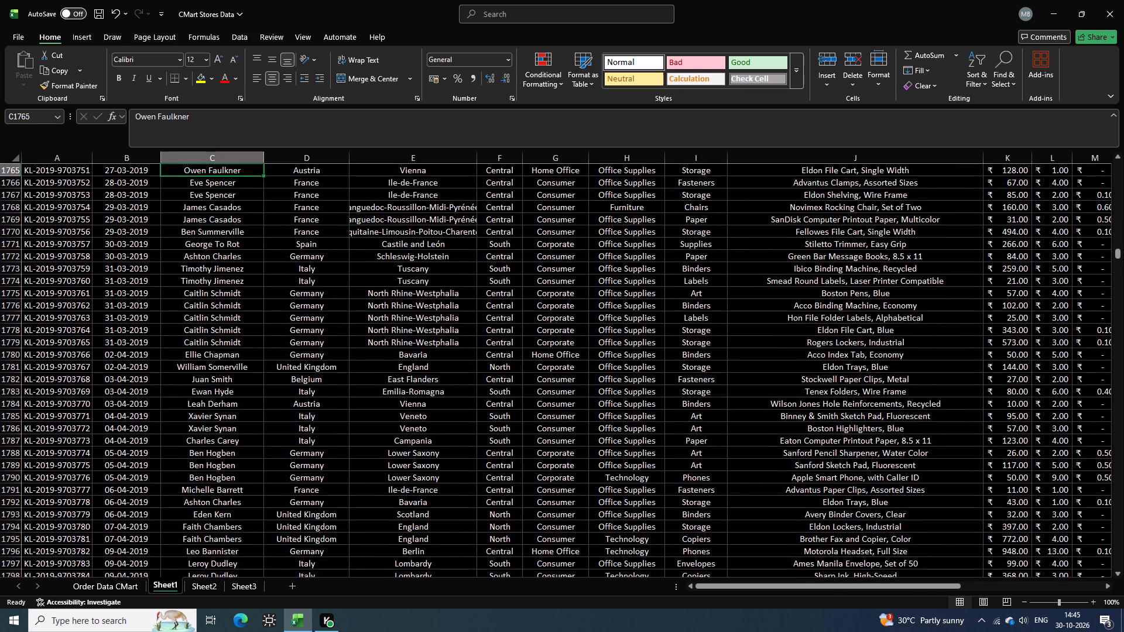
pyautogui.hotkey('ctrl', 'Down')
pyautogui.hotkey('ctrl', 'Down')
pyautogui.hotkey('ctrl', 'Up')
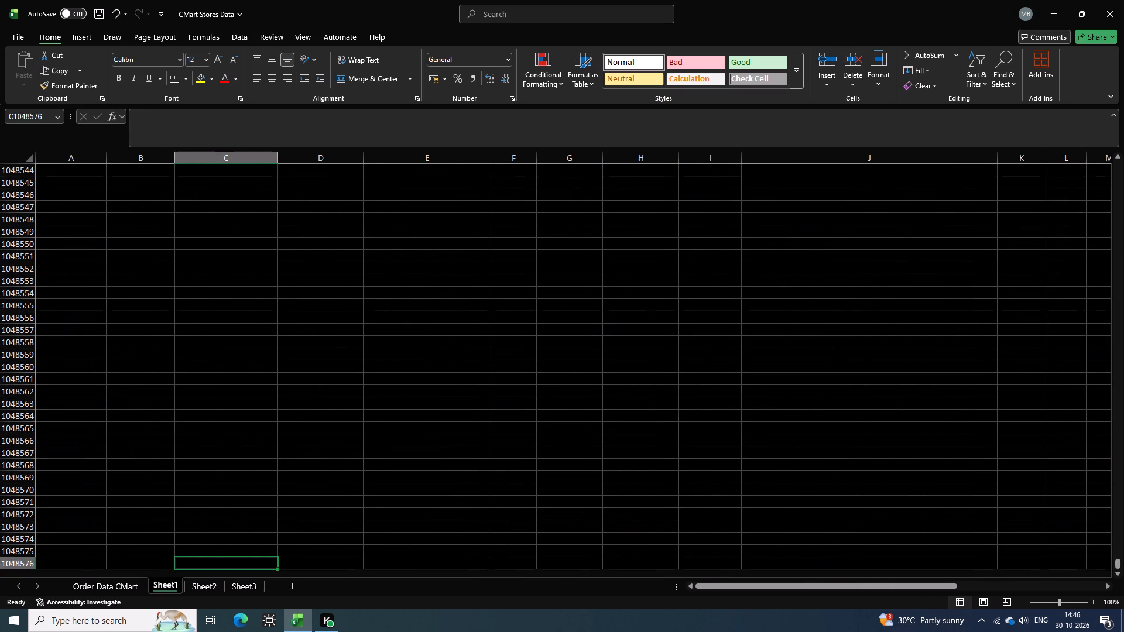
pyautogui.scroll(1, 234, 382)
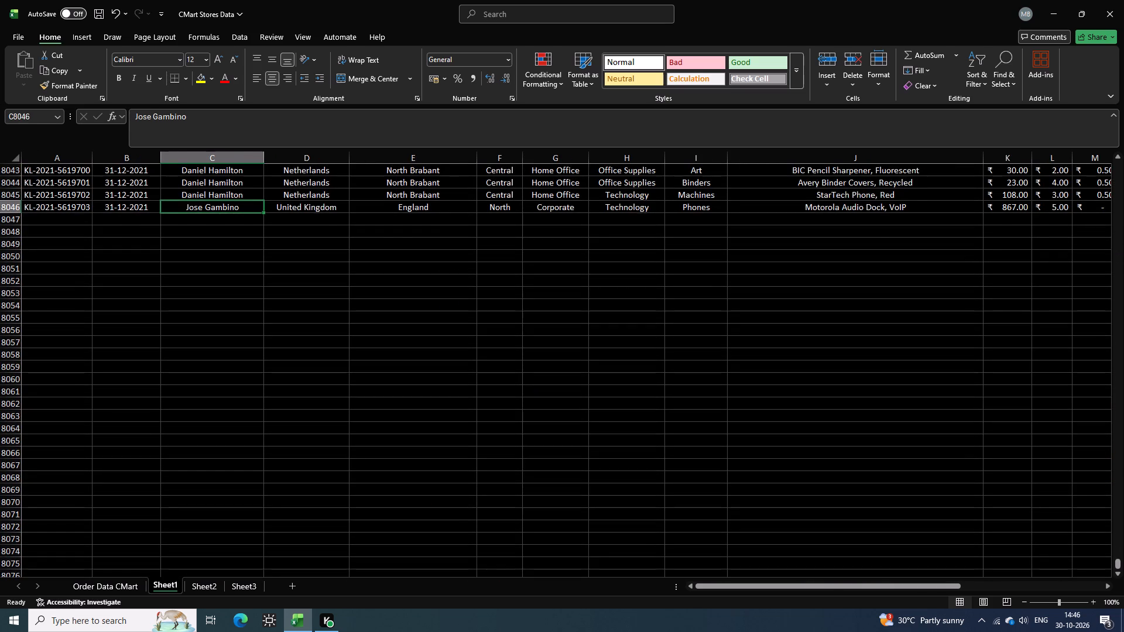
pyautogui.scroll(2, 468, 183)
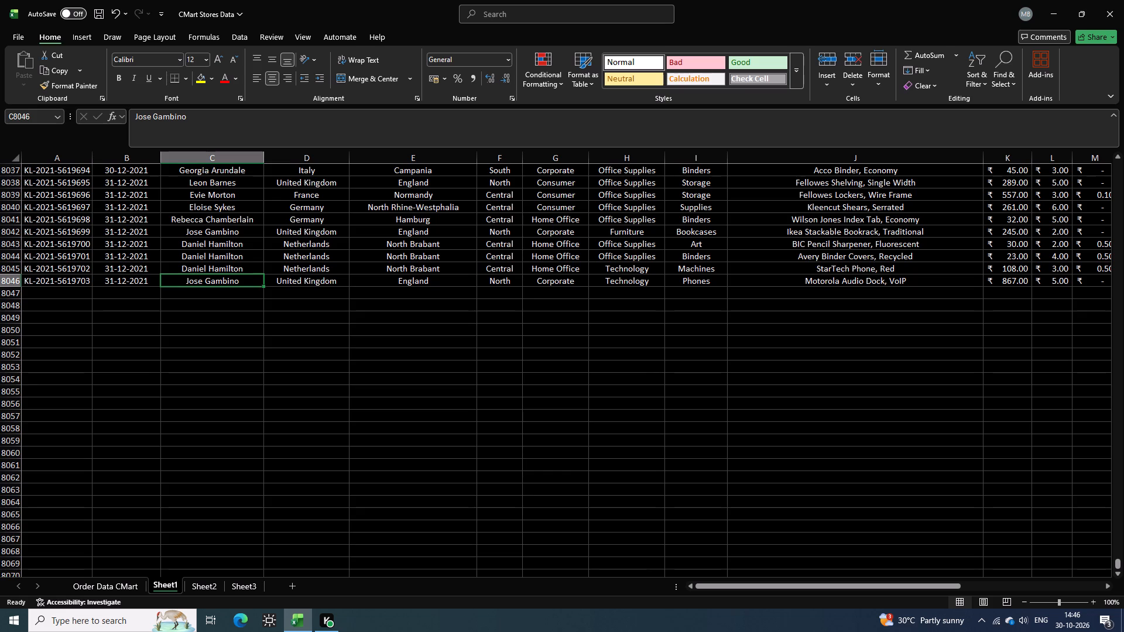
# Examine the remaining columns of the last Sheet1 order records, through Discount and Profit.
pyautogui.click(815, 285)
pyautogui.press('Right')
pyautogui.press('Right')
pyautogui.press('Right')
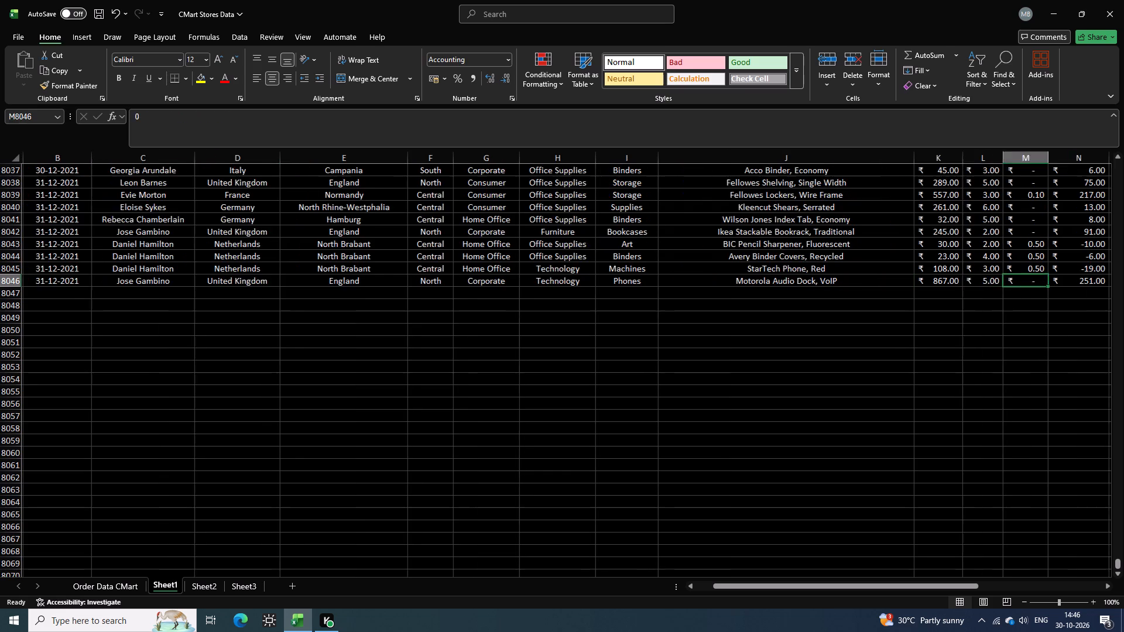
pyautogui.press('Right')
pyautogui.press('Right')
pyautogui.press('Right')
pyautogui.scroll(2, 846, 273)
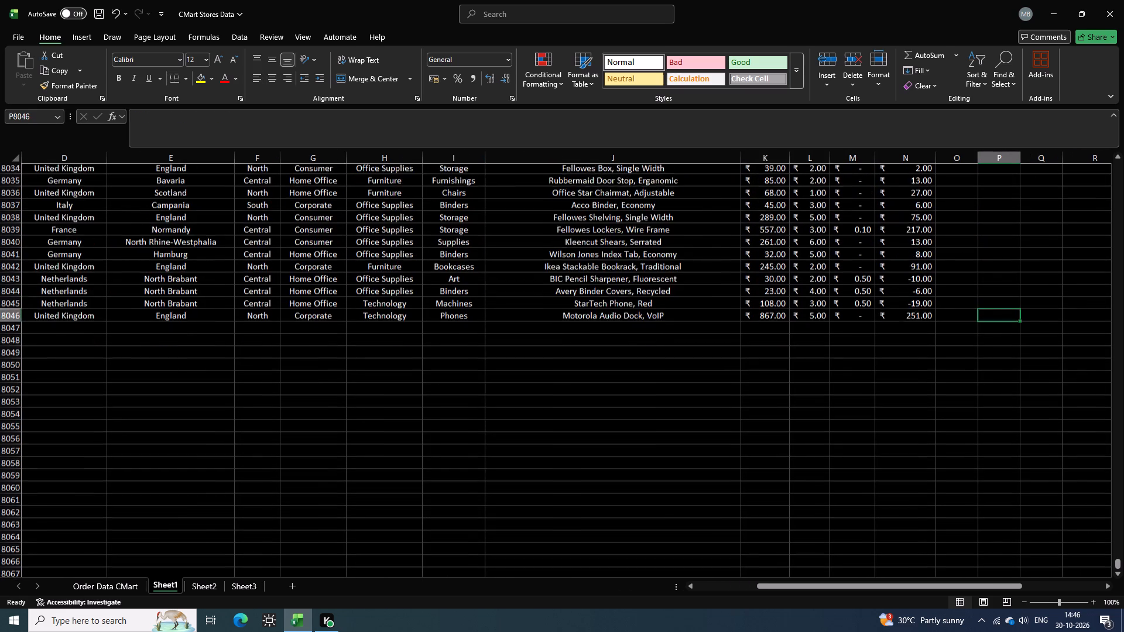
pyautogui.scroll(20, 831, 276)
pyautogui.scroll(6, 831, 276)
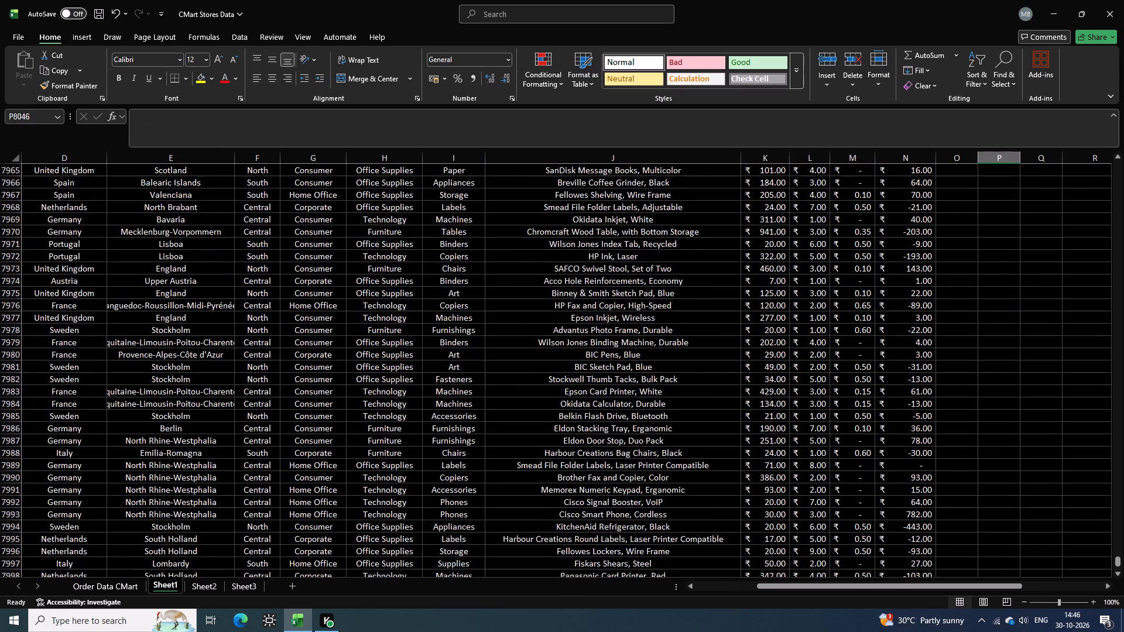
pyautogui.scroll(6, 831, 279)
# Return to the top of Sheet1 and view the full pivot table of country sales by region beside the order data.
pyautogui.hotkey('ctrl', 'Up')
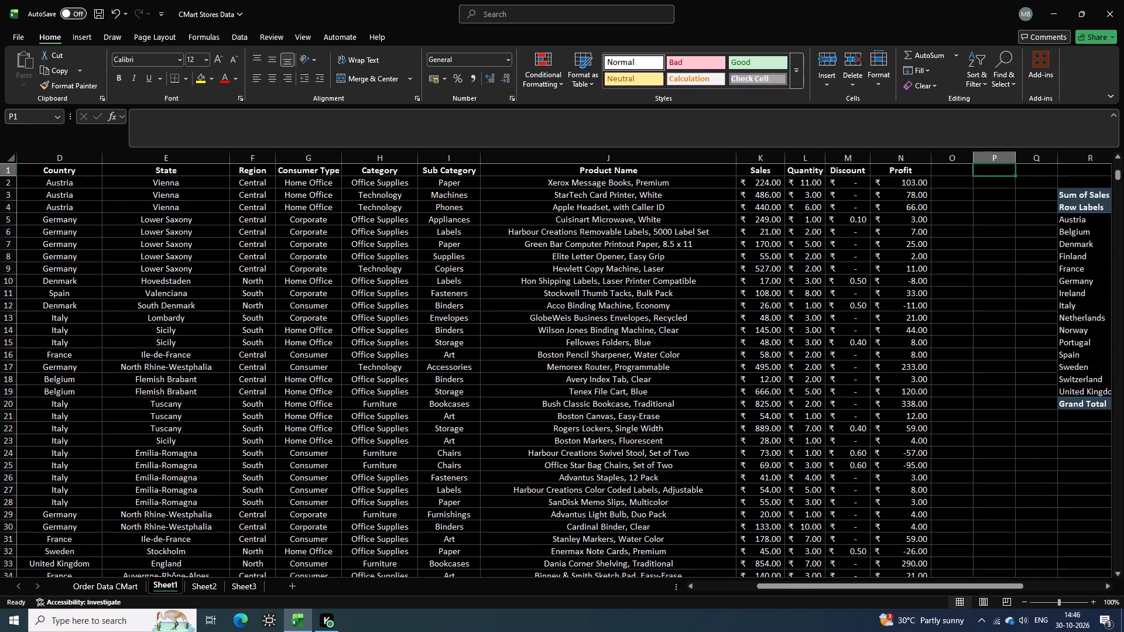
pyautogui.moveTo(1006, 357); pyautogui.dragTo(877, 381)
pyautogui.click(904, 359)
pyautogui.press('Right')
pyautogui.press('Right')
pyautogui.press('Right')
pyautogui.press('Right')
pyautogui.press('Right')
pyautogui.press('Right')
pyautogui.press('Right')
pyautogui.press('Right')
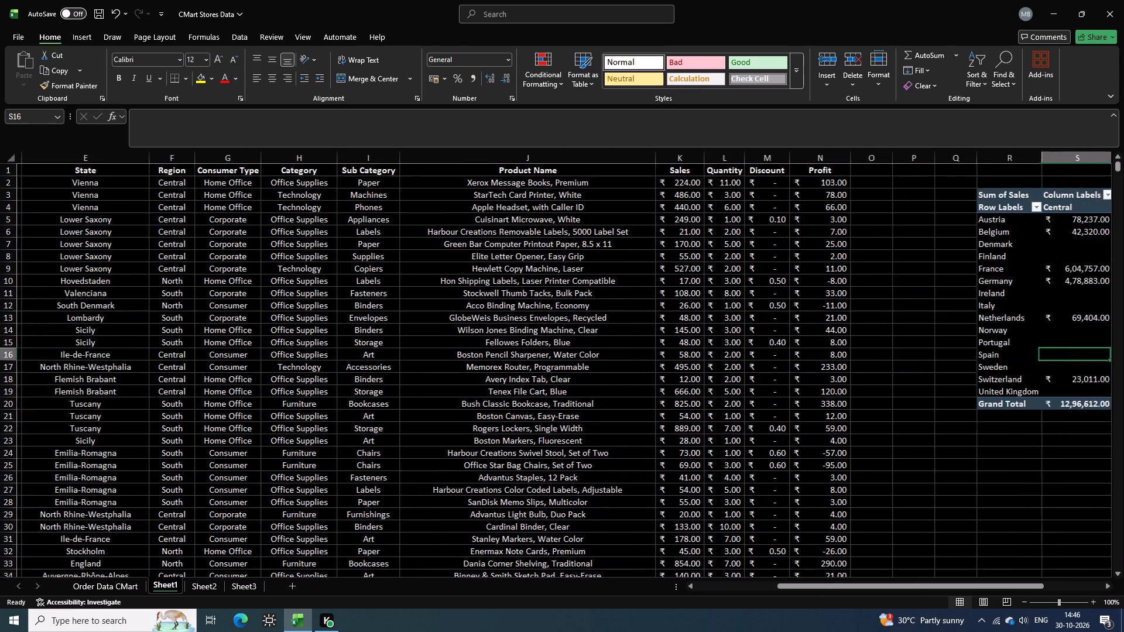
pyautogui.press('Right')
pyautogui.press('Right')
pyautogui.click(763, 224)
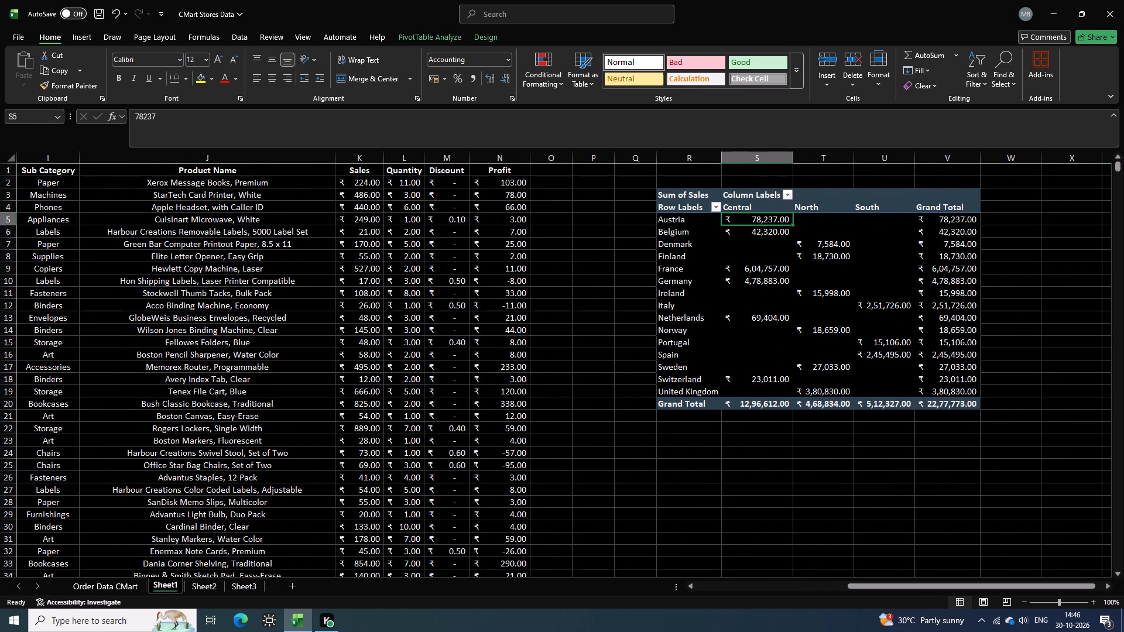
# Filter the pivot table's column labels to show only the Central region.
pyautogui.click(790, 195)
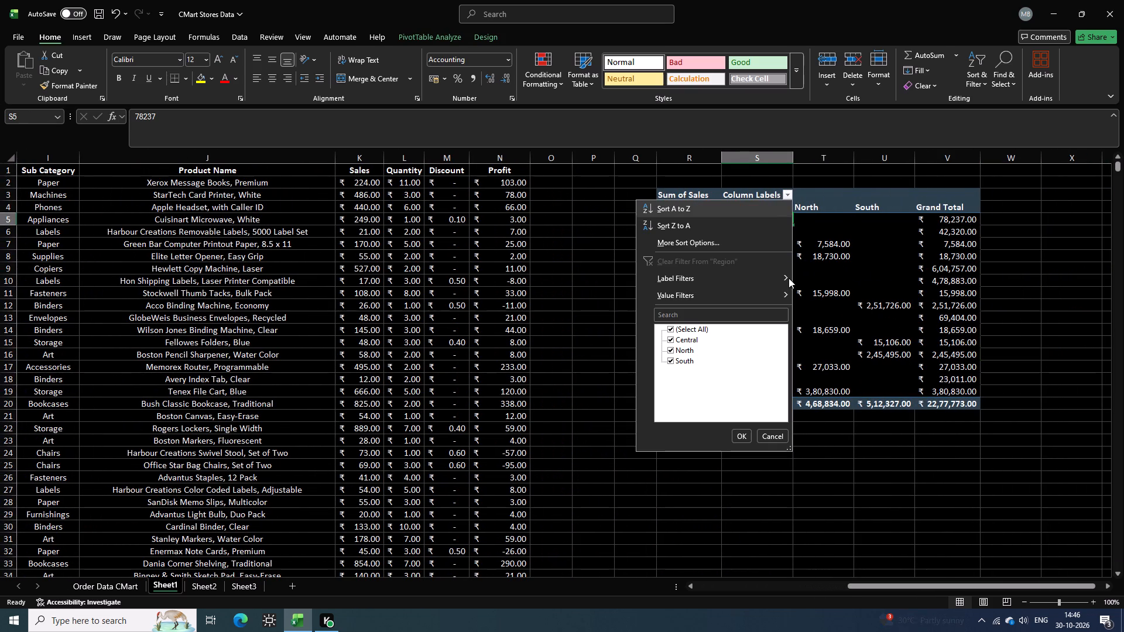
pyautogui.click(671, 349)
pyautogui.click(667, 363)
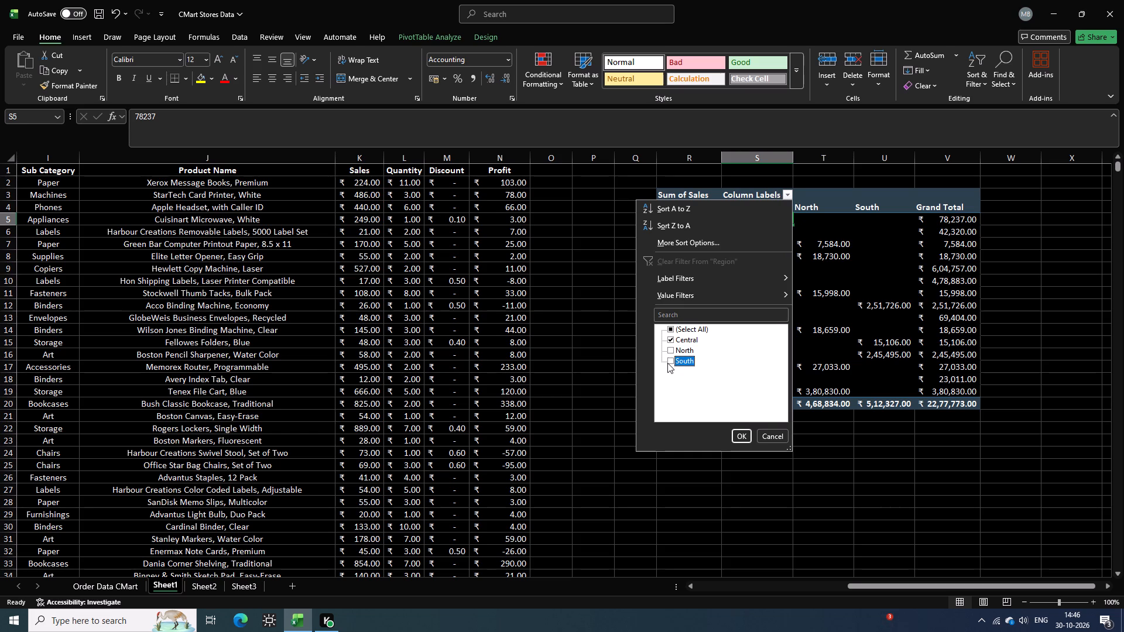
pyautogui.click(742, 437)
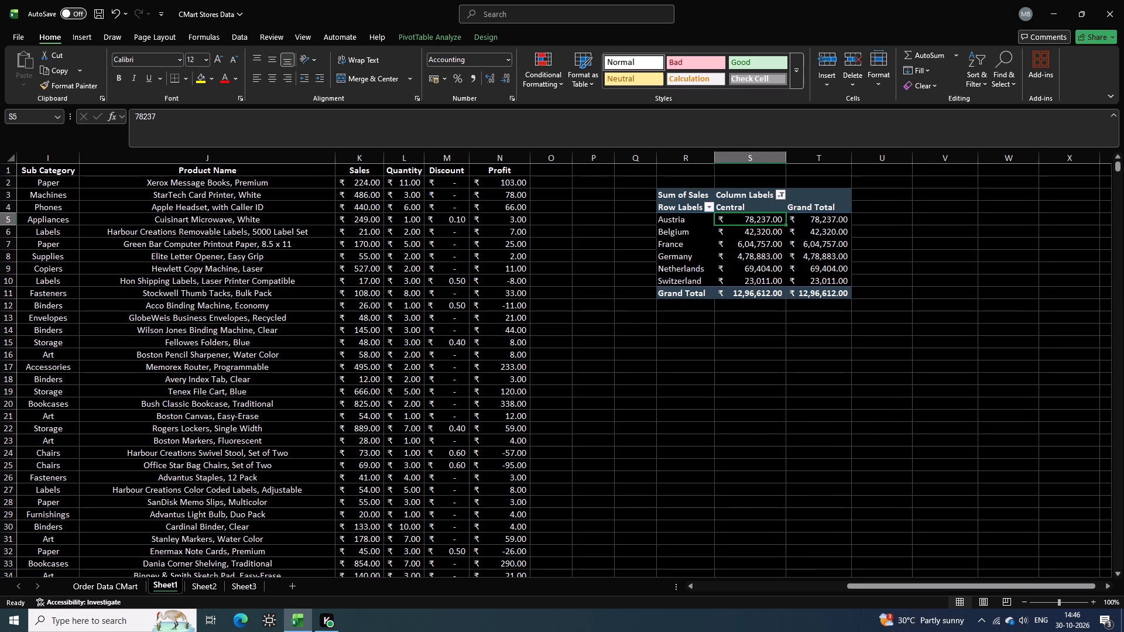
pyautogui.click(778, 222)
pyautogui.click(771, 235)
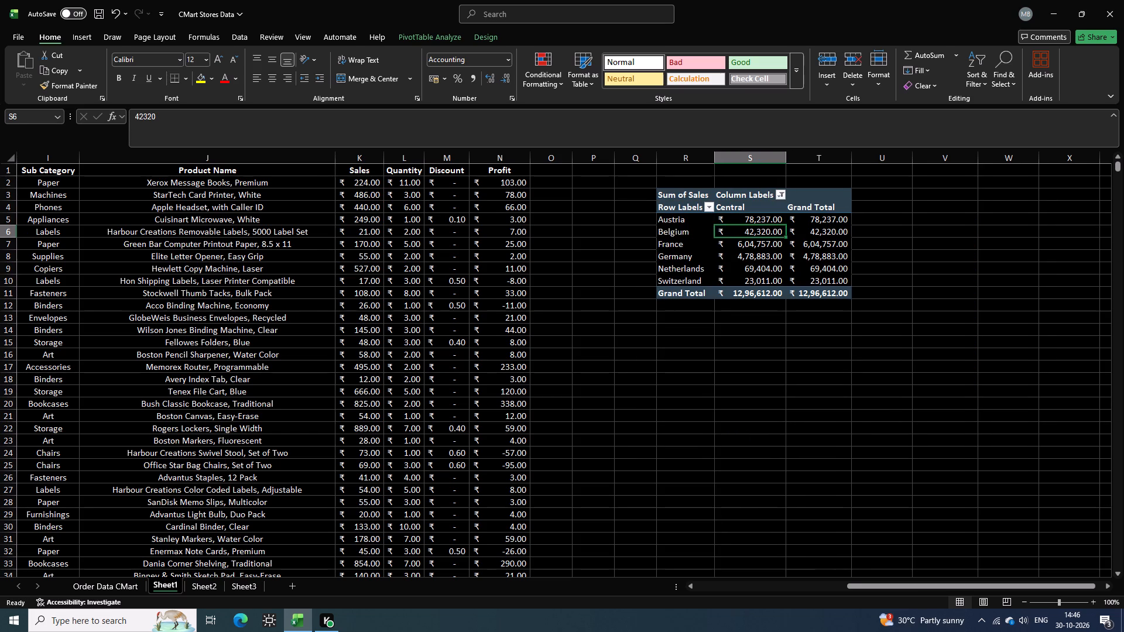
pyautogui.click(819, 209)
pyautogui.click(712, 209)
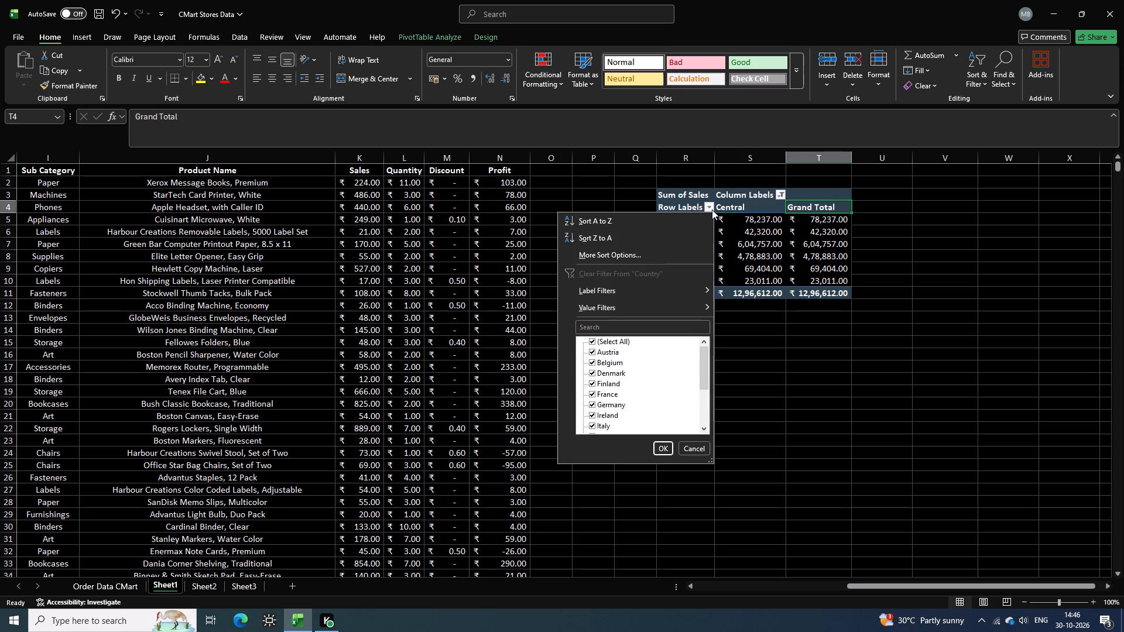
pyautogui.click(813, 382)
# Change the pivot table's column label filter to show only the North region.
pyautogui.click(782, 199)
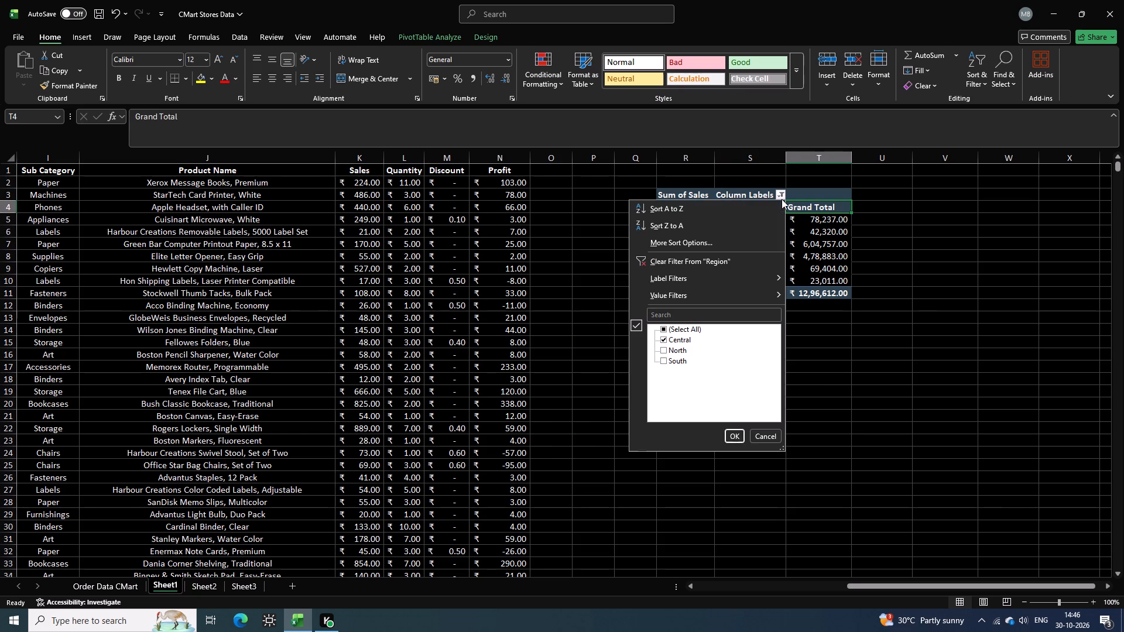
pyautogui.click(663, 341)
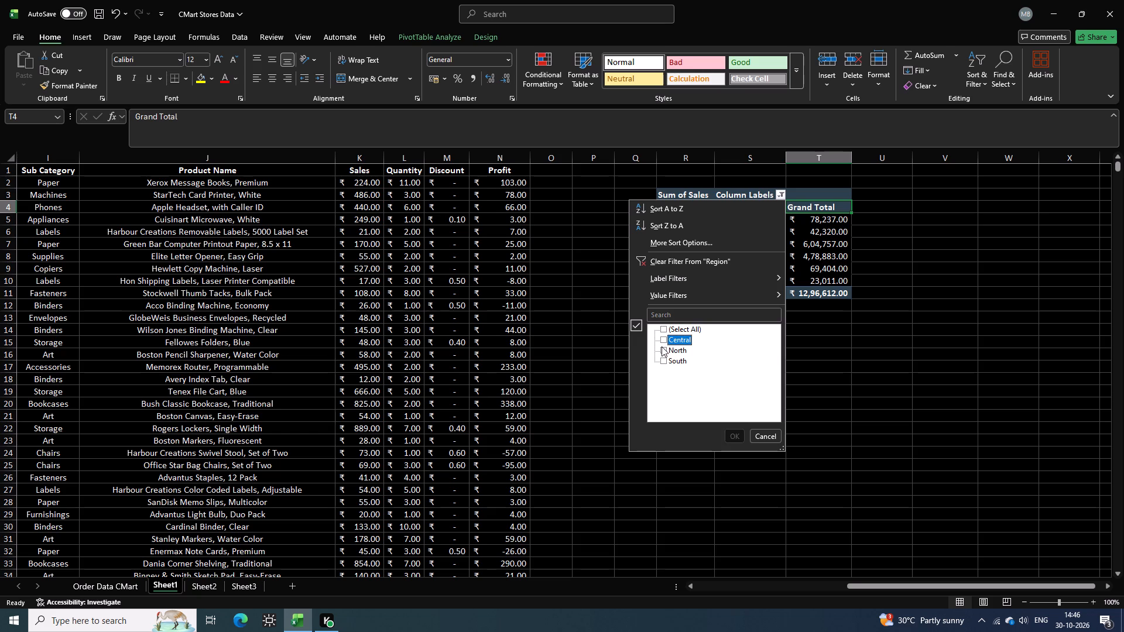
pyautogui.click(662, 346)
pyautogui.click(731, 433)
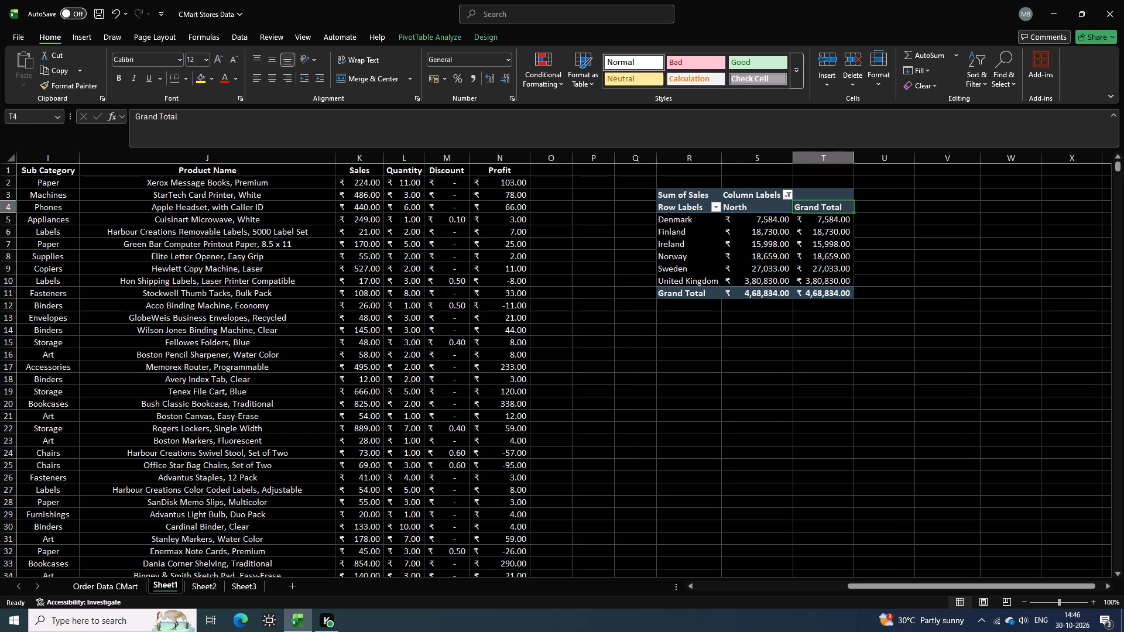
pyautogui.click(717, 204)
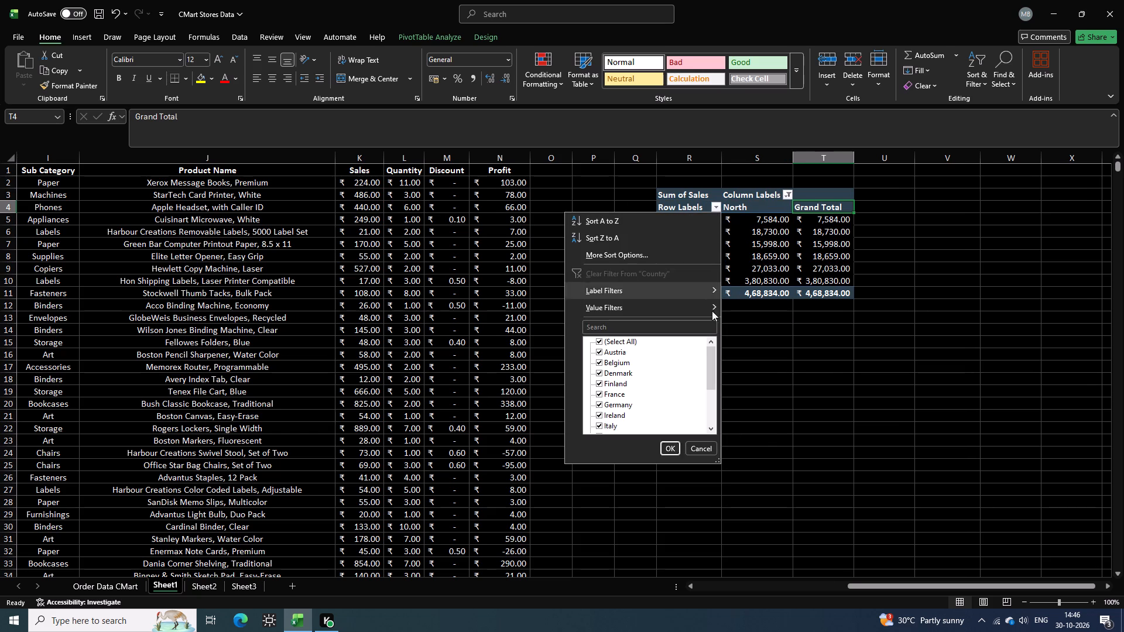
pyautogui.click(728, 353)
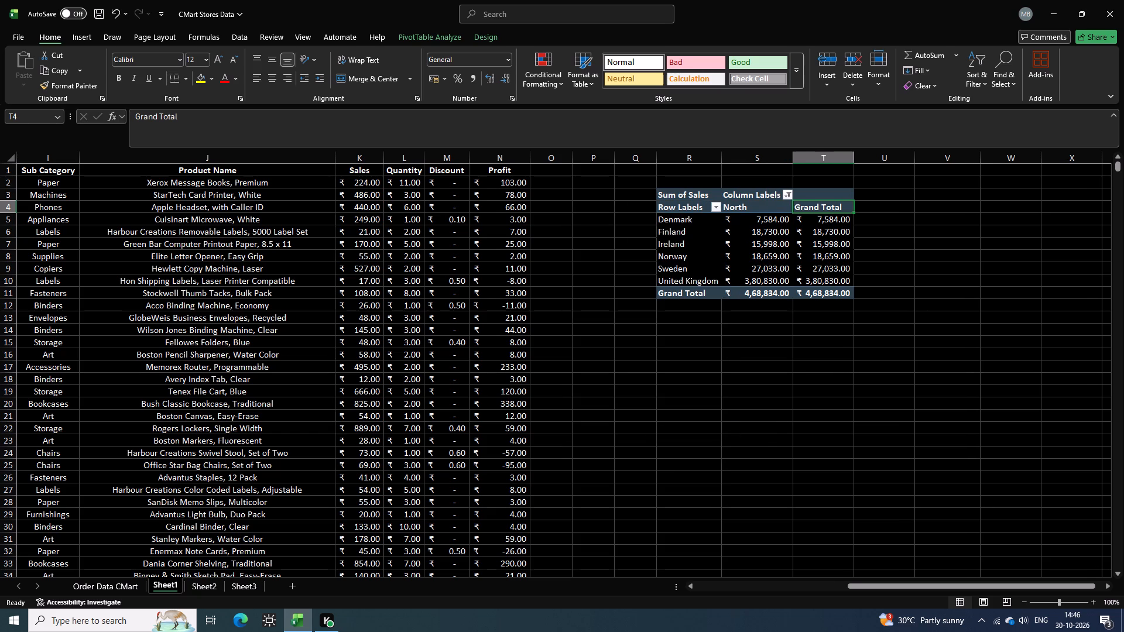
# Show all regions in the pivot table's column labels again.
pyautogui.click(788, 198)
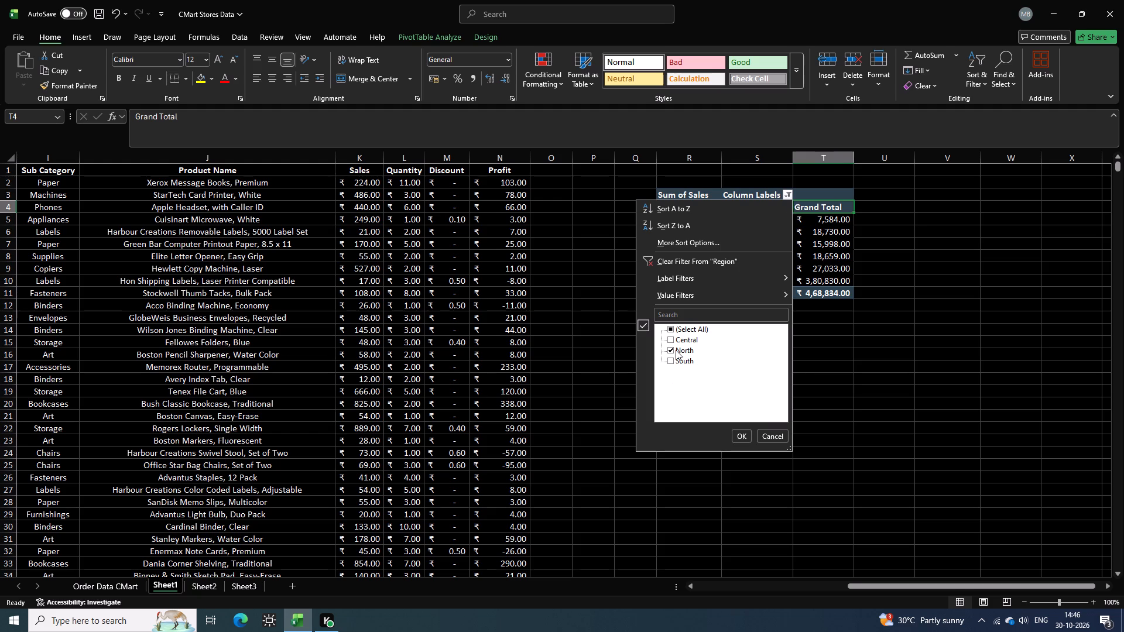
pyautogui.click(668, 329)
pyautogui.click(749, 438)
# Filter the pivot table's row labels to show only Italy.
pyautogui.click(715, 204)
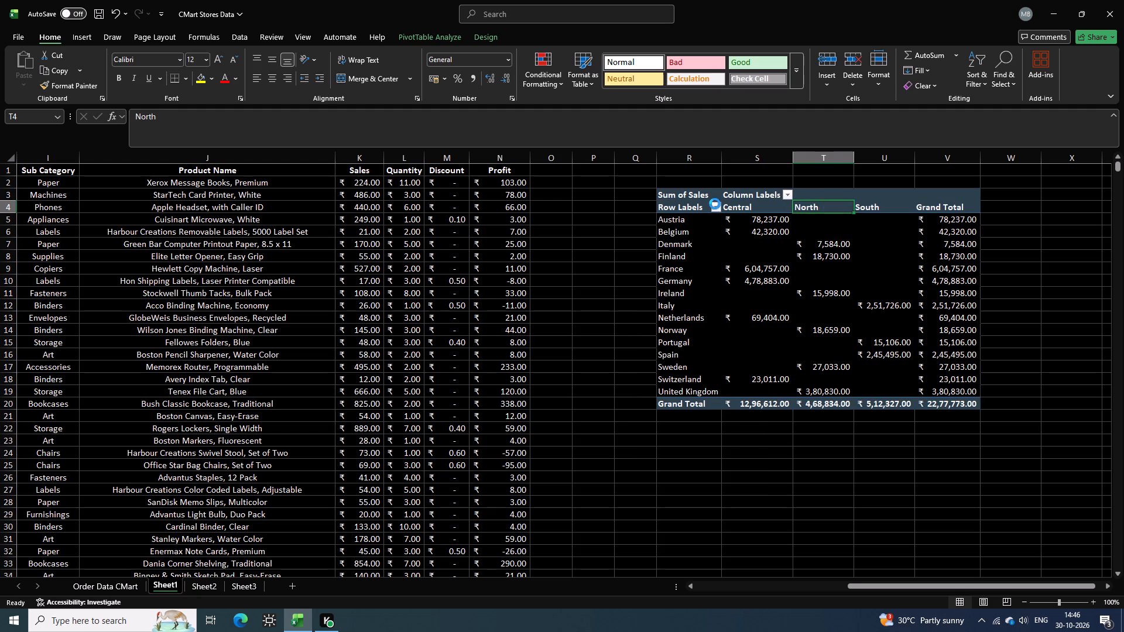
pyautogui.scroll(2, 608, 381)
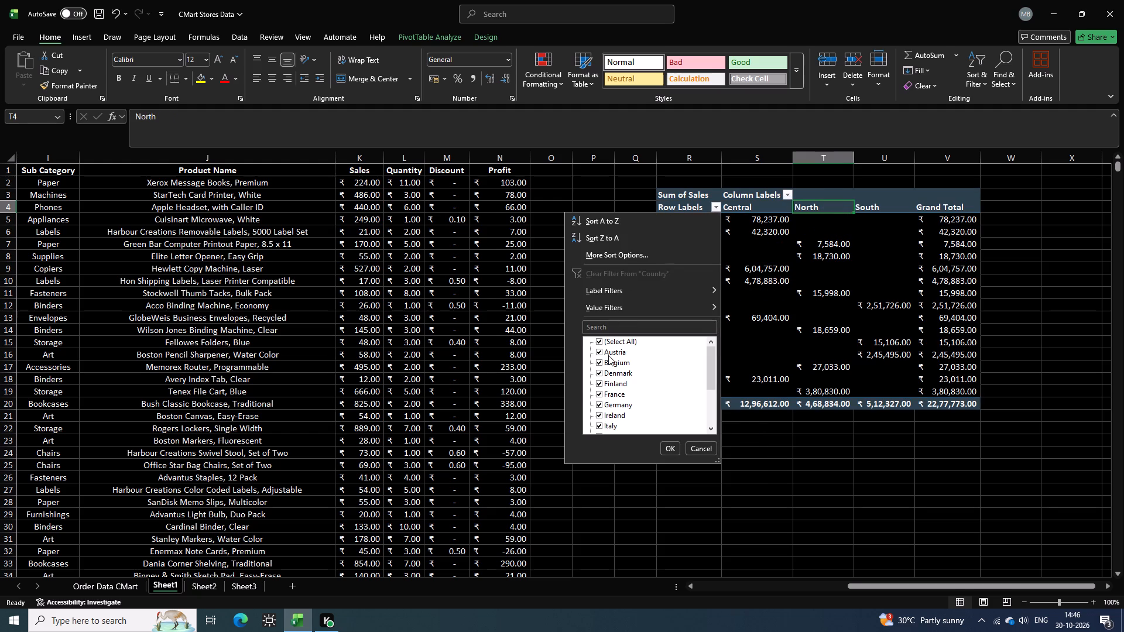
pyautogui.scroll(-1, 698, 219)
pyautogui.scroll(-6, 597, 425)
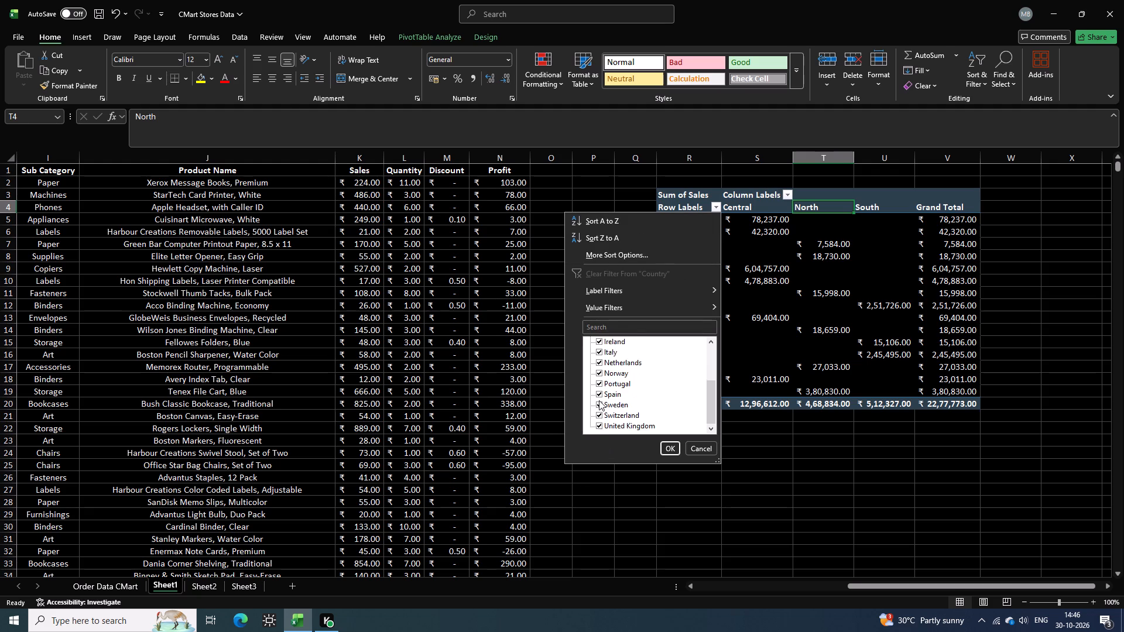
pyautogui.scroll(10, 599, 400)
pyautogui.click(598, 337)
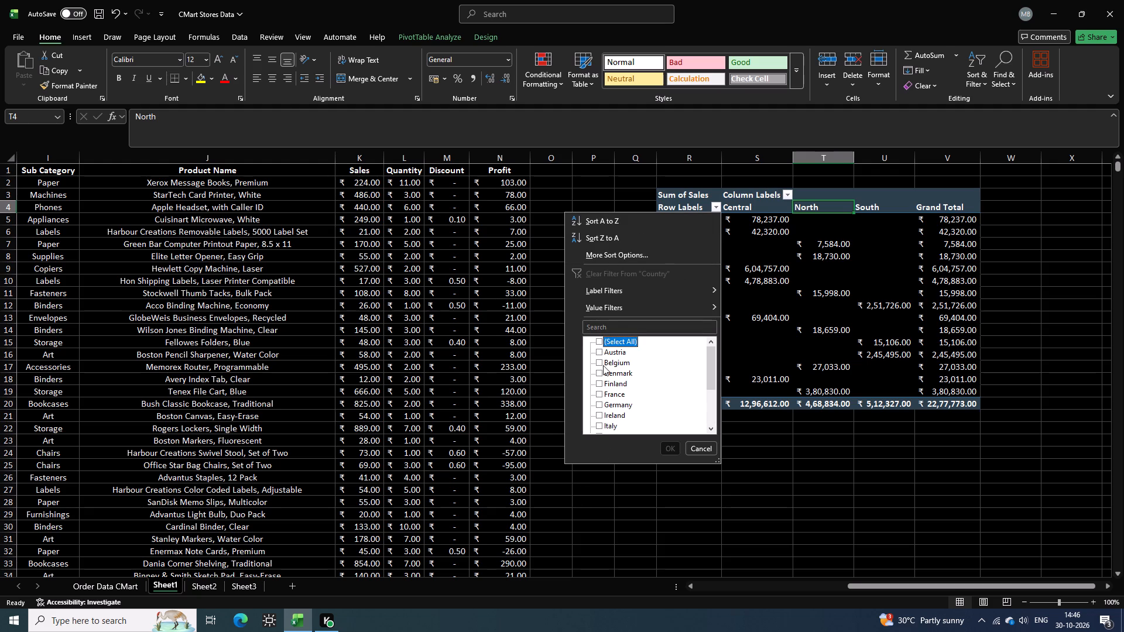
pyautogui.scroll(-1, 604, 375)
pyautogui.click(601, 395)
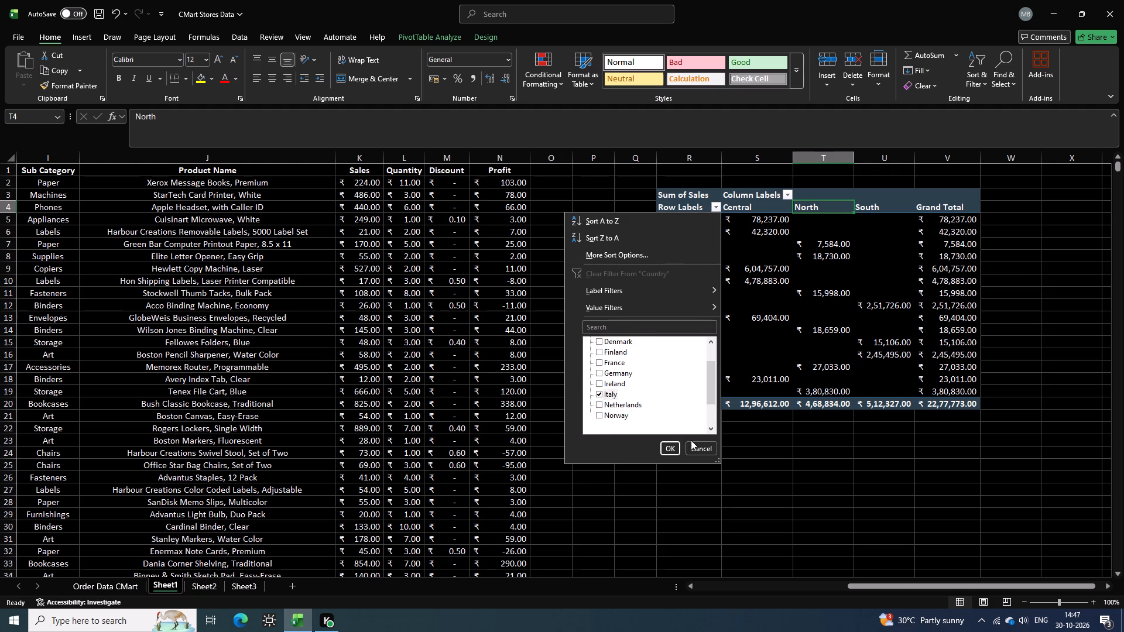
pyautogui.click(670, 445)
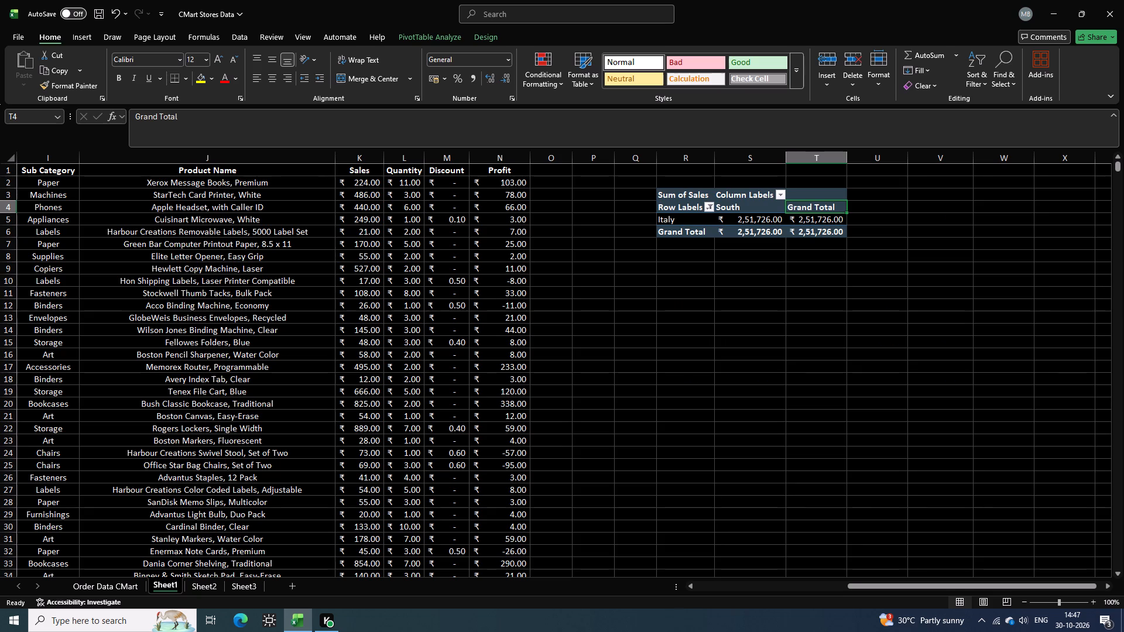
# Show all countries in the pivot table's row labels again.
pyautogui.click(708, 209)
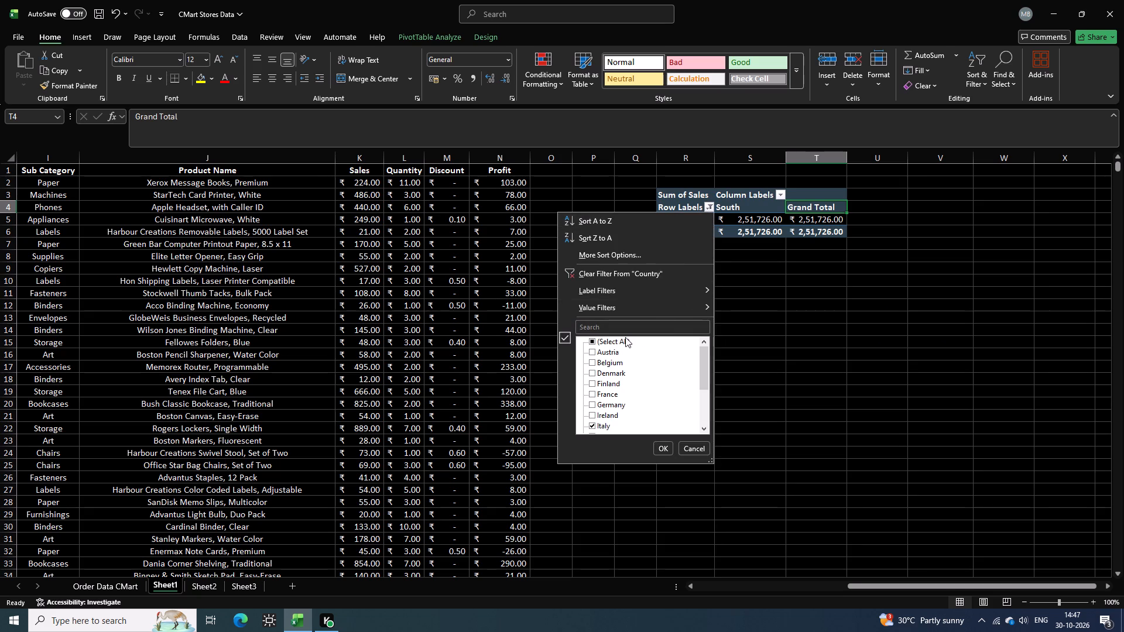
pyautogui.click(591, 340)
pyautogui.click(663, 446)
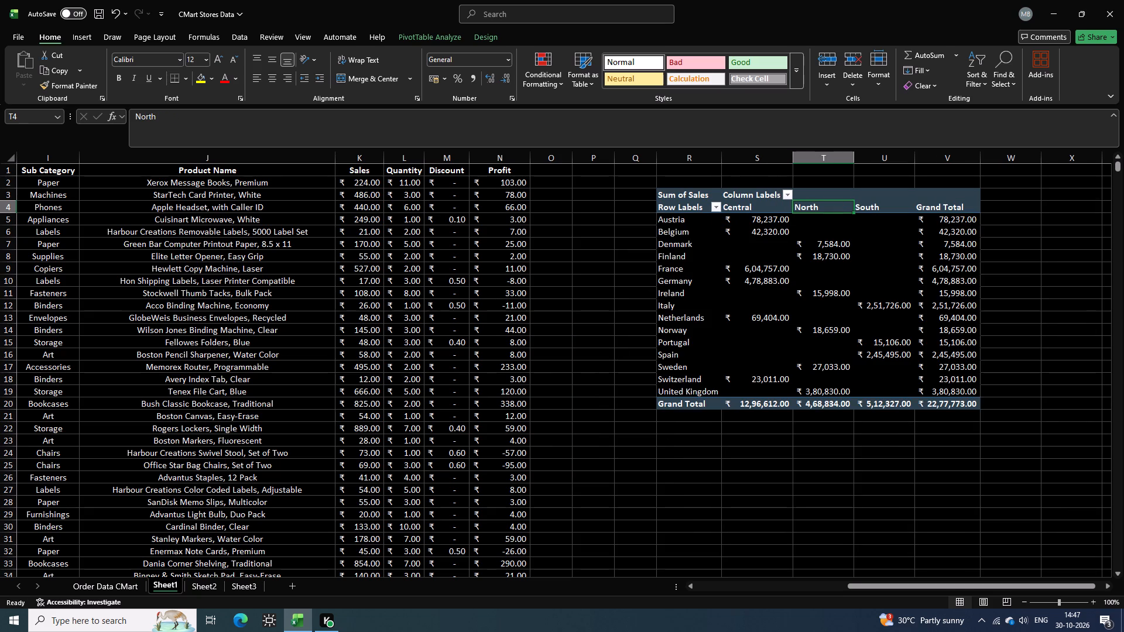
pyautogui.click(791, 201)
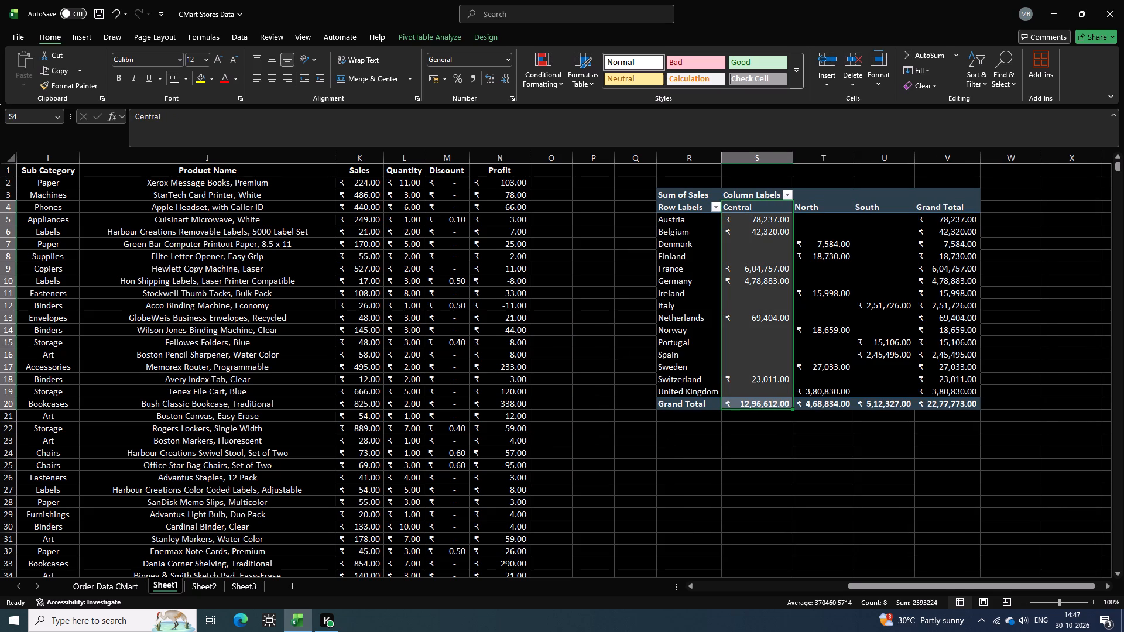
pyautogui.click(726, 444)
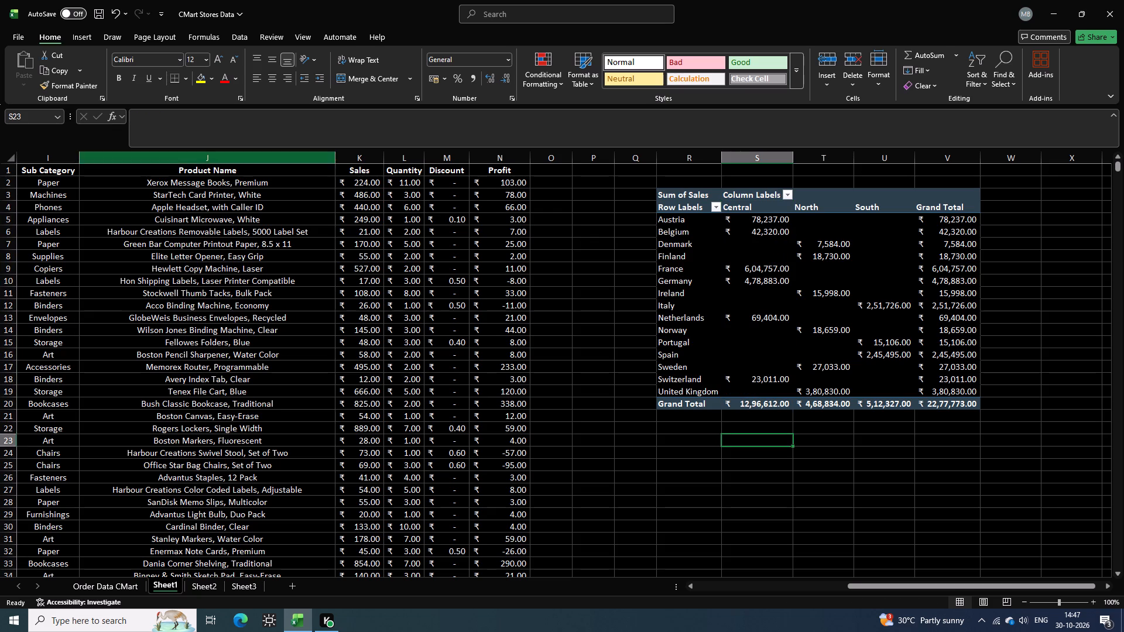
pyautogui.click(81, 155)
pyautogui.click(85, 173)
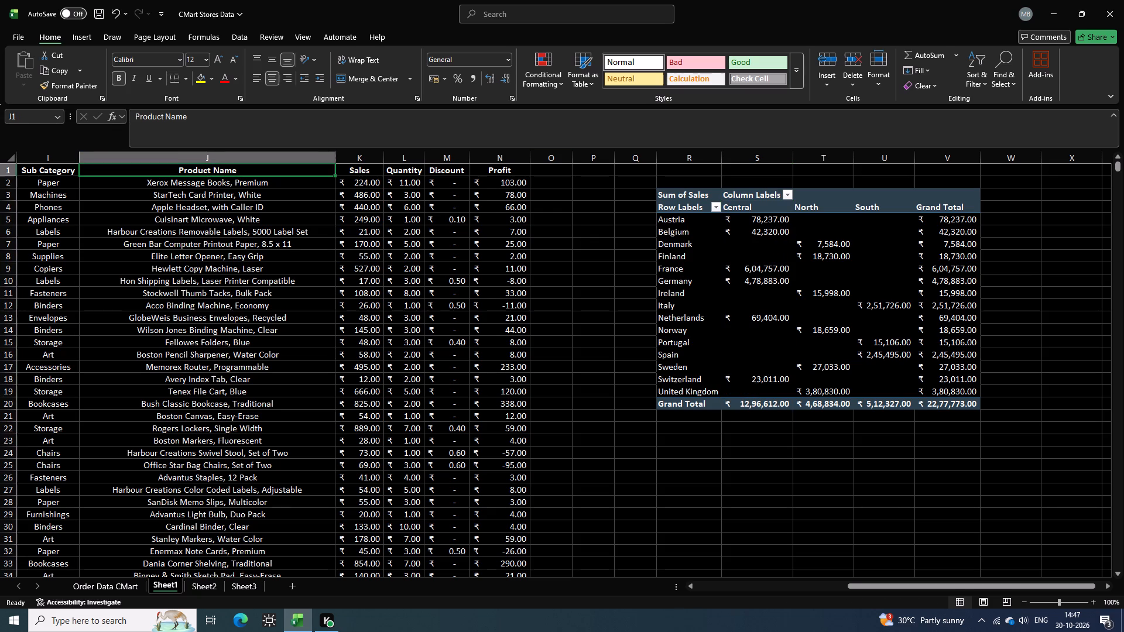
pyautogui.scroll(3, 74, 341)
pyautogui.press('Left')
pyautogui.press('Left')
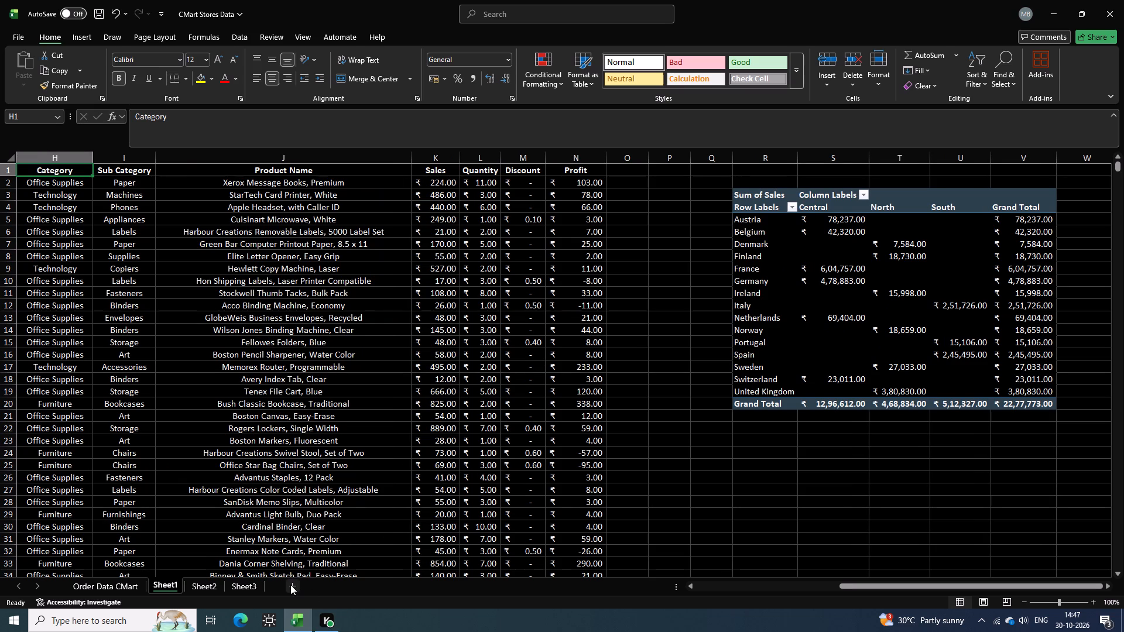
# Add a new blank worksheet directly after Sheet1.
pyautogui.click(290, 585)
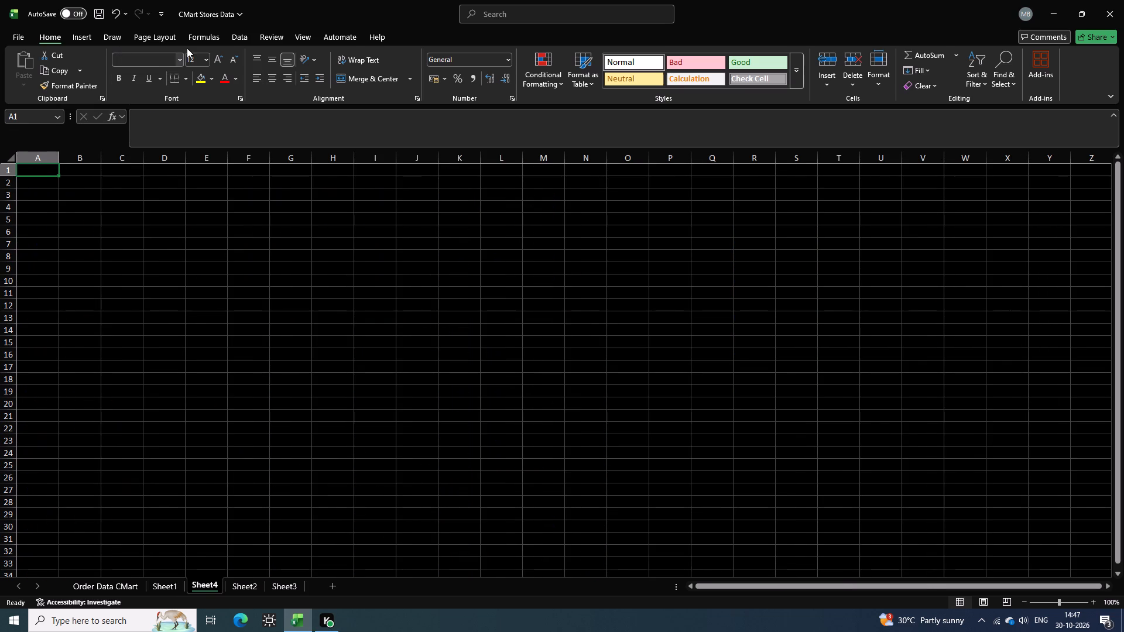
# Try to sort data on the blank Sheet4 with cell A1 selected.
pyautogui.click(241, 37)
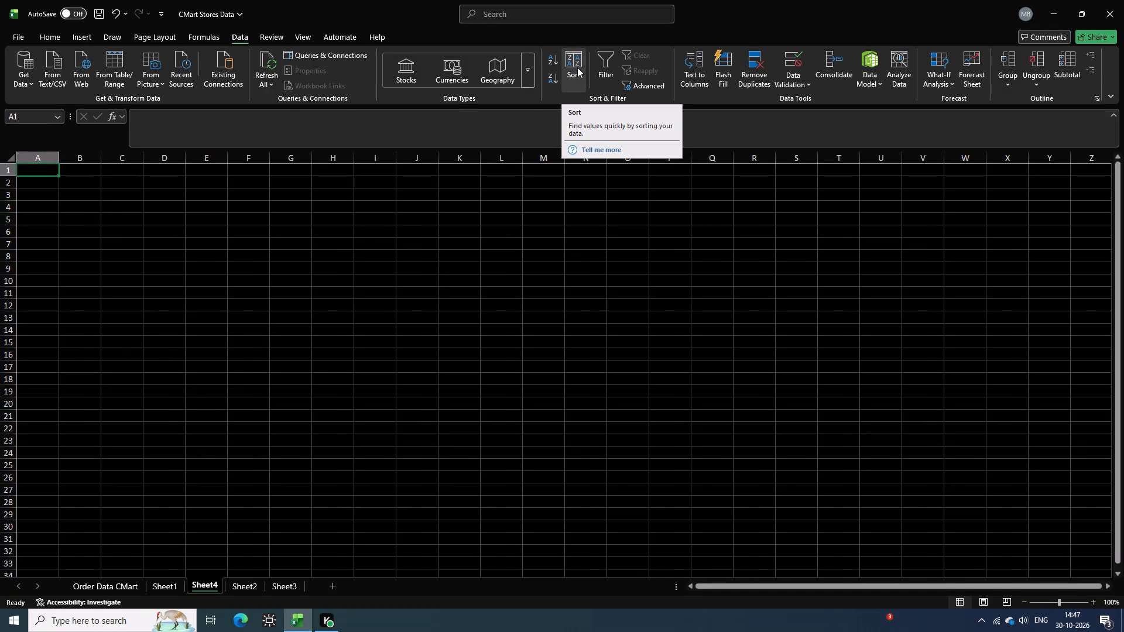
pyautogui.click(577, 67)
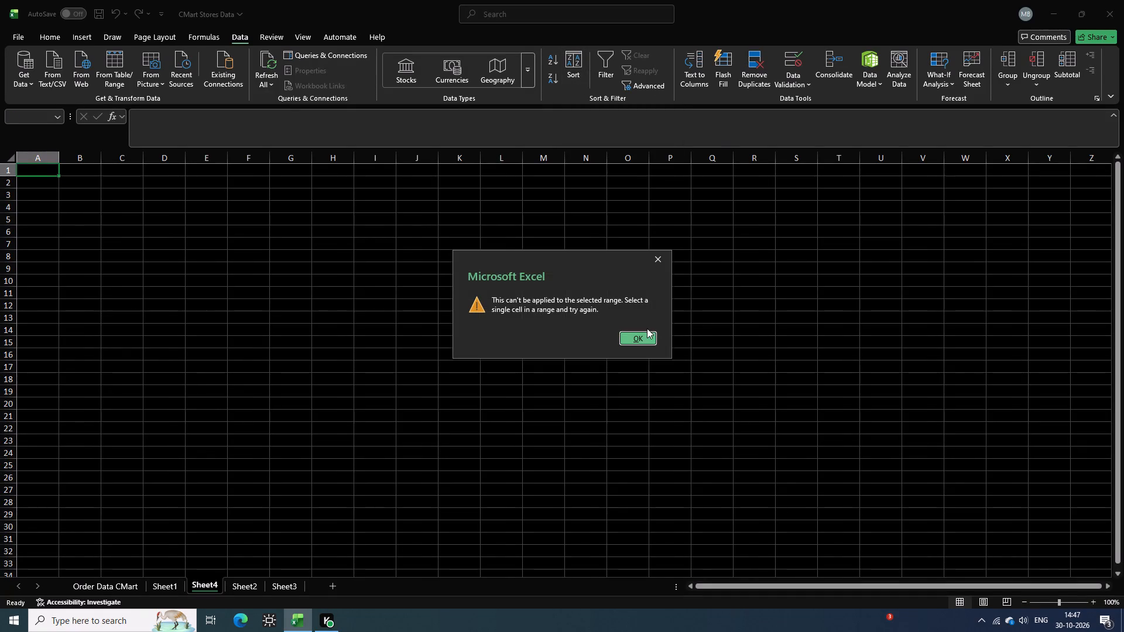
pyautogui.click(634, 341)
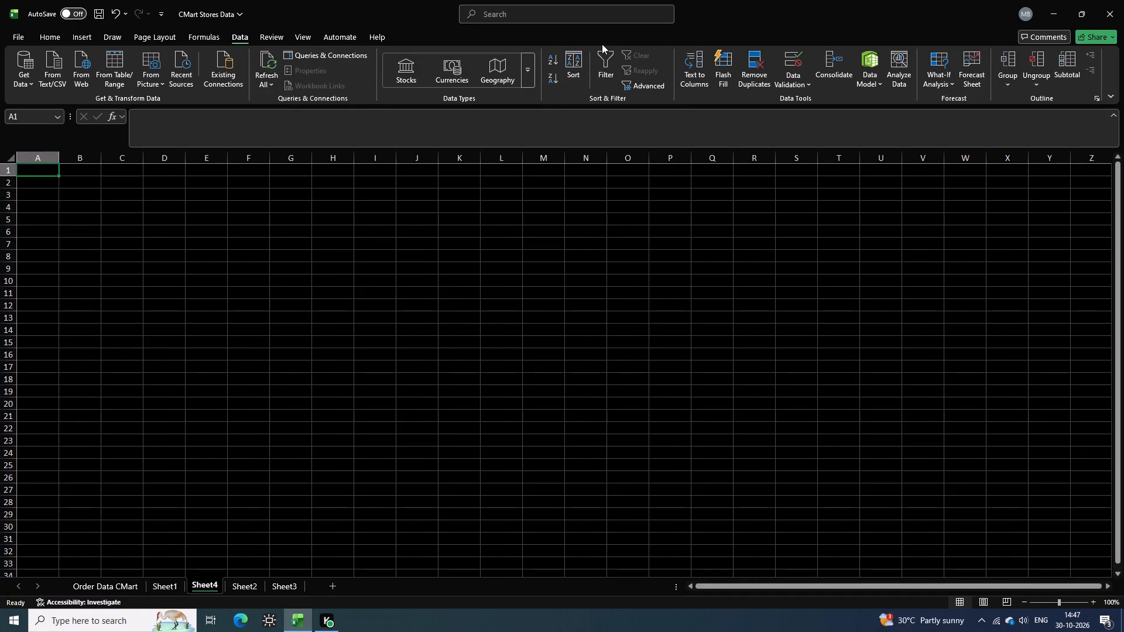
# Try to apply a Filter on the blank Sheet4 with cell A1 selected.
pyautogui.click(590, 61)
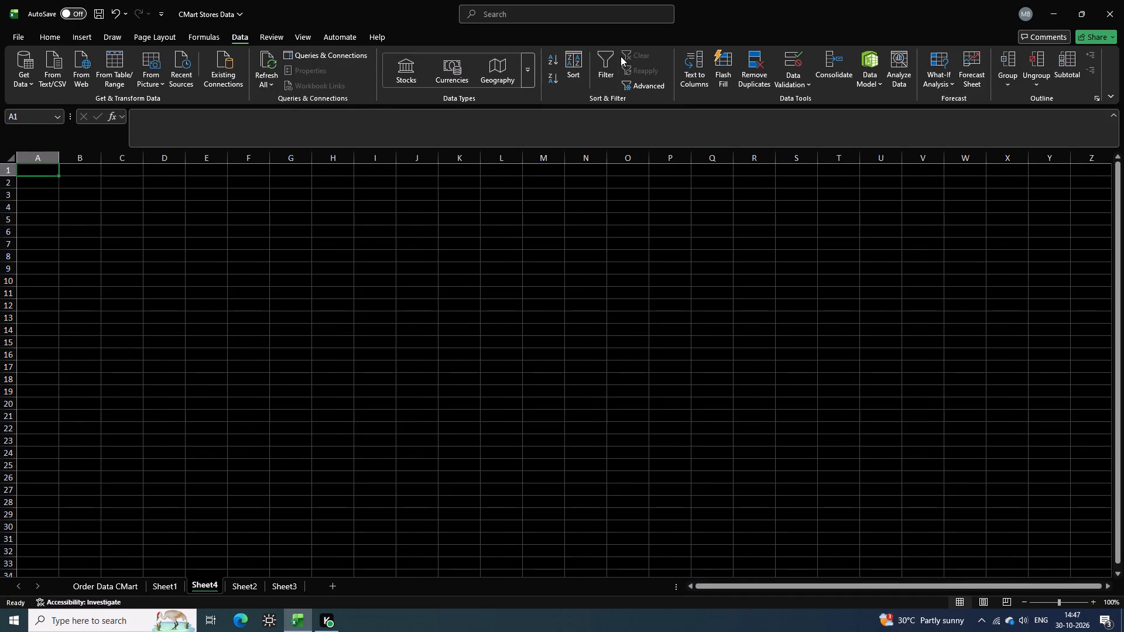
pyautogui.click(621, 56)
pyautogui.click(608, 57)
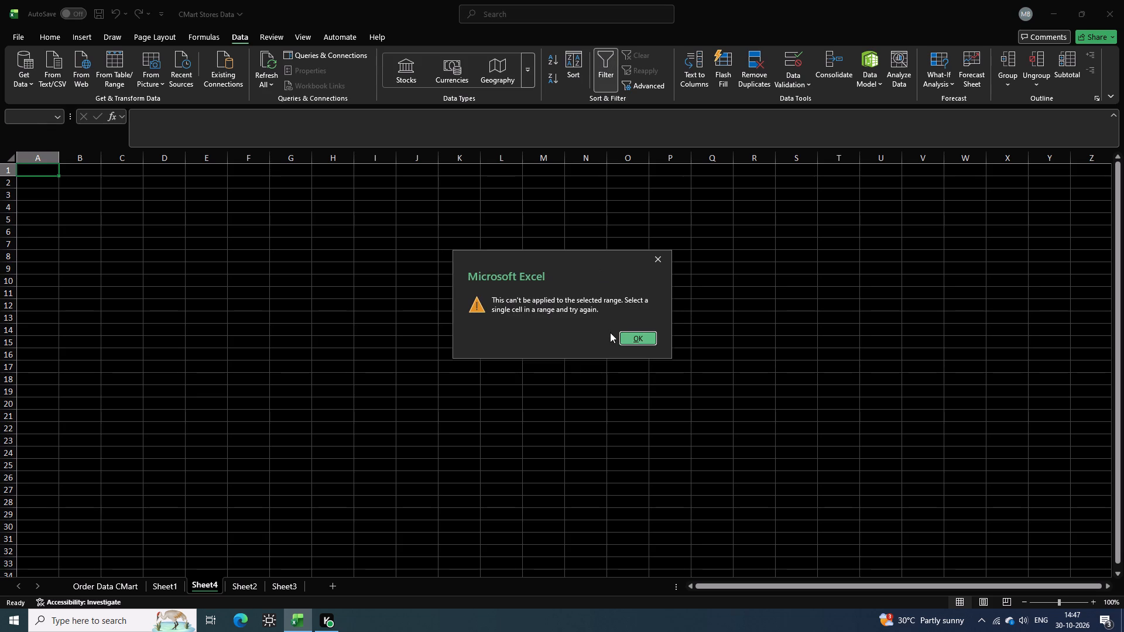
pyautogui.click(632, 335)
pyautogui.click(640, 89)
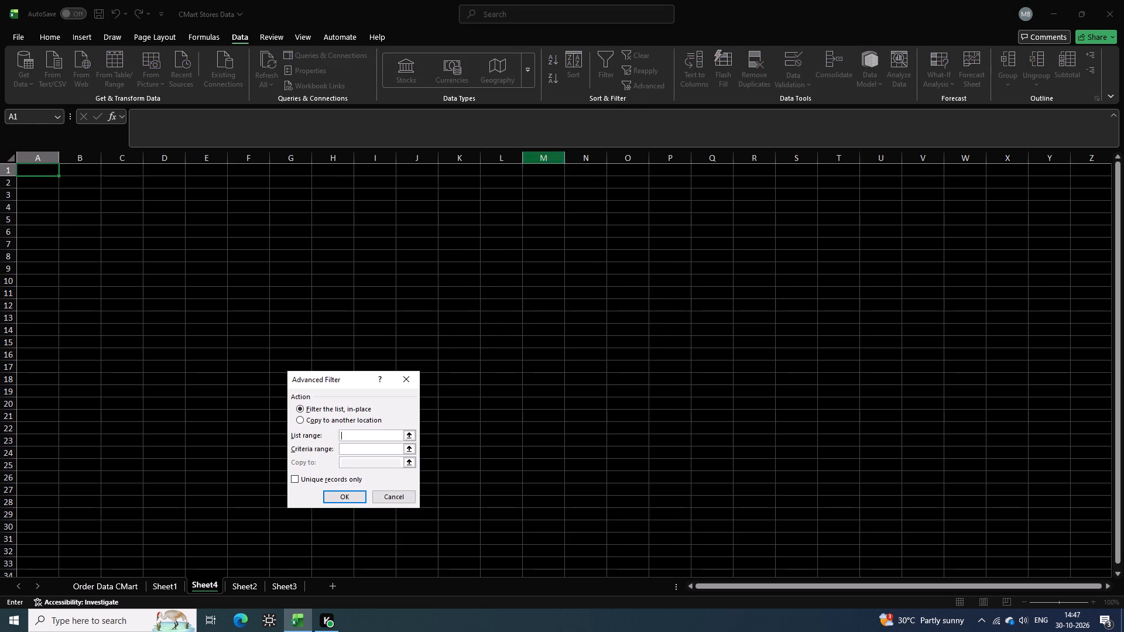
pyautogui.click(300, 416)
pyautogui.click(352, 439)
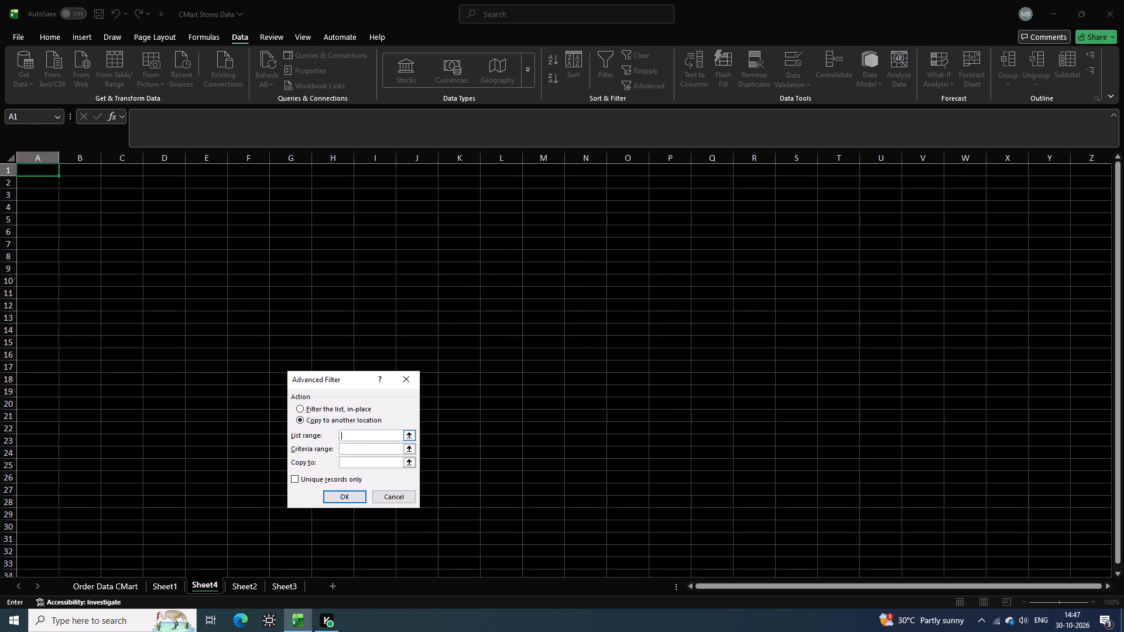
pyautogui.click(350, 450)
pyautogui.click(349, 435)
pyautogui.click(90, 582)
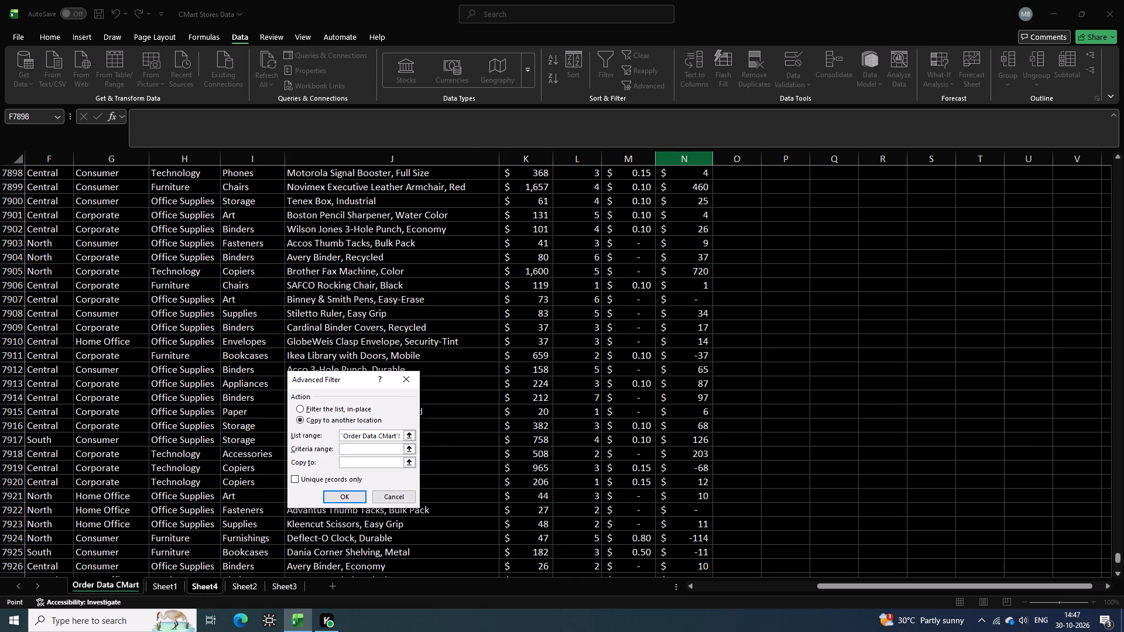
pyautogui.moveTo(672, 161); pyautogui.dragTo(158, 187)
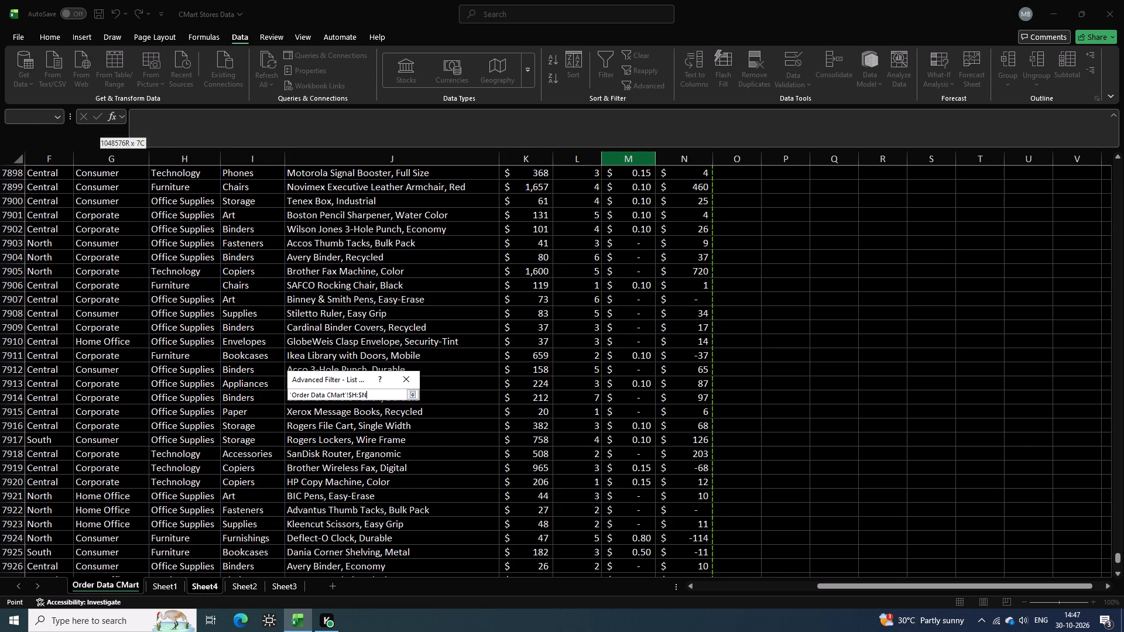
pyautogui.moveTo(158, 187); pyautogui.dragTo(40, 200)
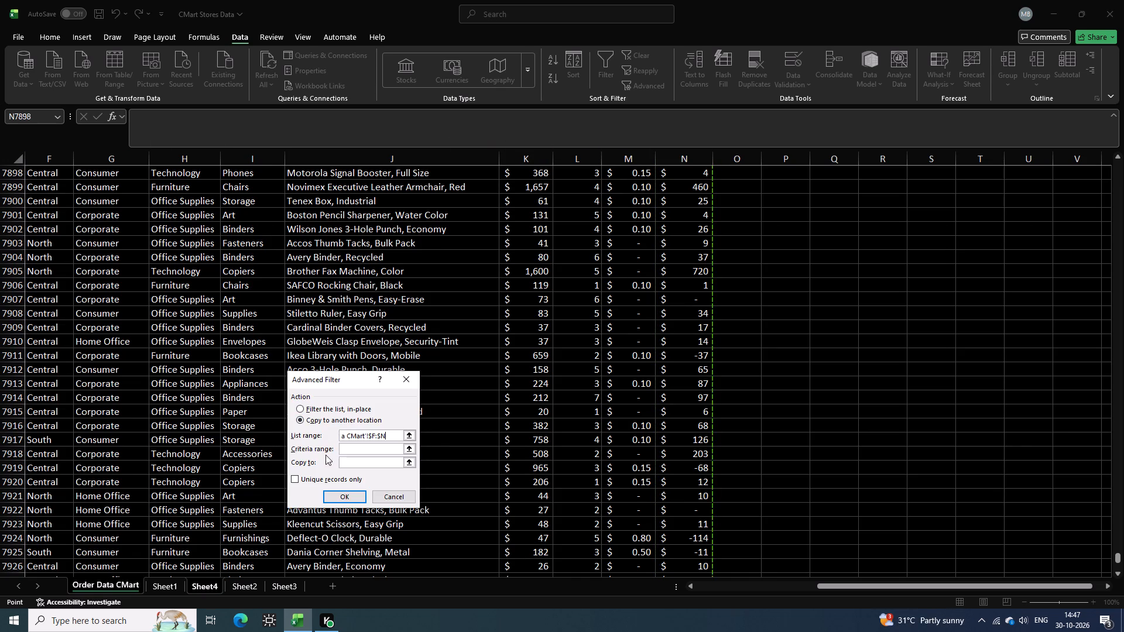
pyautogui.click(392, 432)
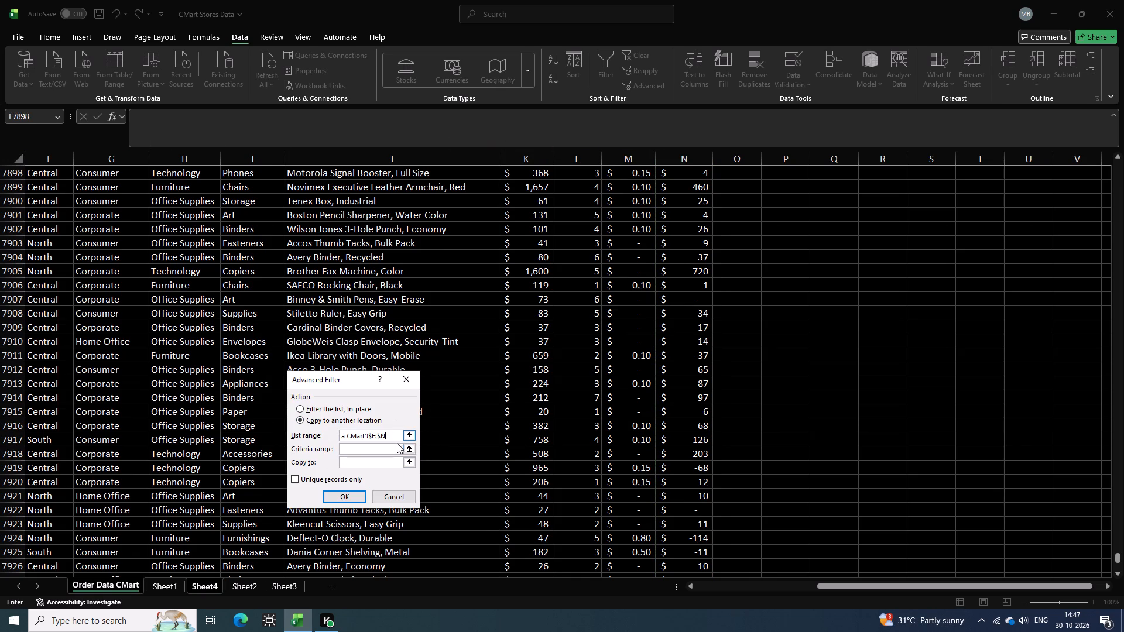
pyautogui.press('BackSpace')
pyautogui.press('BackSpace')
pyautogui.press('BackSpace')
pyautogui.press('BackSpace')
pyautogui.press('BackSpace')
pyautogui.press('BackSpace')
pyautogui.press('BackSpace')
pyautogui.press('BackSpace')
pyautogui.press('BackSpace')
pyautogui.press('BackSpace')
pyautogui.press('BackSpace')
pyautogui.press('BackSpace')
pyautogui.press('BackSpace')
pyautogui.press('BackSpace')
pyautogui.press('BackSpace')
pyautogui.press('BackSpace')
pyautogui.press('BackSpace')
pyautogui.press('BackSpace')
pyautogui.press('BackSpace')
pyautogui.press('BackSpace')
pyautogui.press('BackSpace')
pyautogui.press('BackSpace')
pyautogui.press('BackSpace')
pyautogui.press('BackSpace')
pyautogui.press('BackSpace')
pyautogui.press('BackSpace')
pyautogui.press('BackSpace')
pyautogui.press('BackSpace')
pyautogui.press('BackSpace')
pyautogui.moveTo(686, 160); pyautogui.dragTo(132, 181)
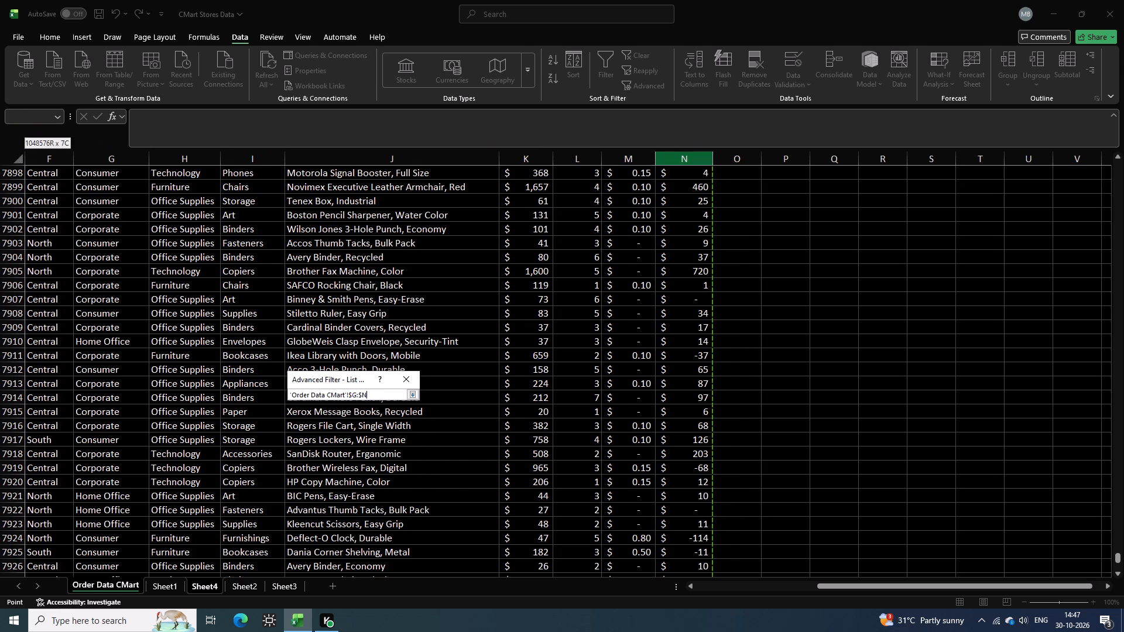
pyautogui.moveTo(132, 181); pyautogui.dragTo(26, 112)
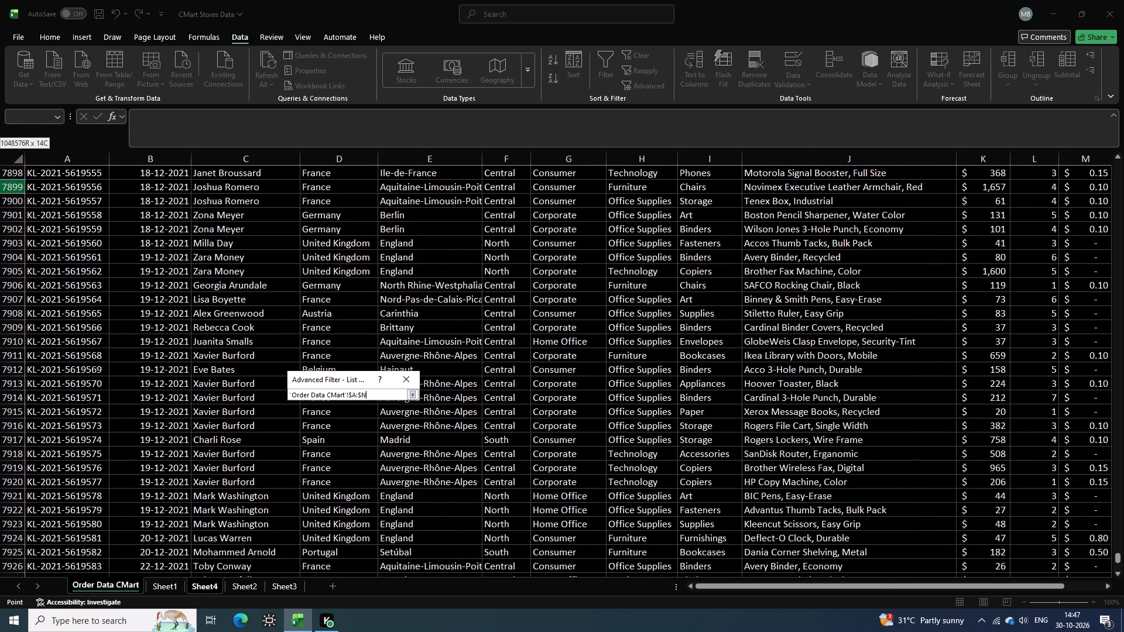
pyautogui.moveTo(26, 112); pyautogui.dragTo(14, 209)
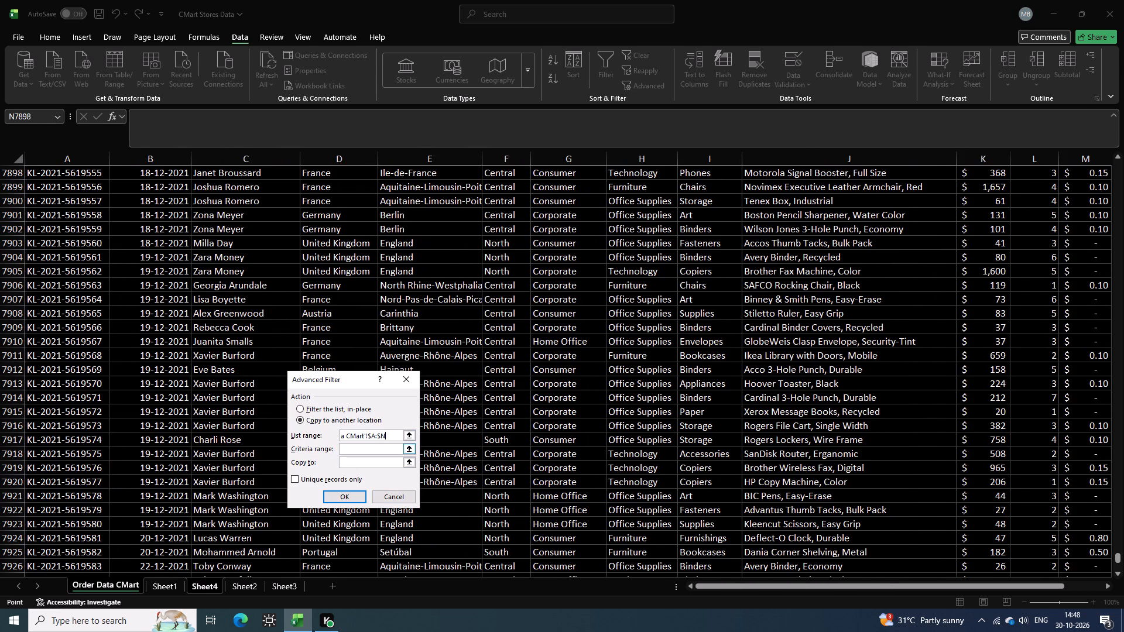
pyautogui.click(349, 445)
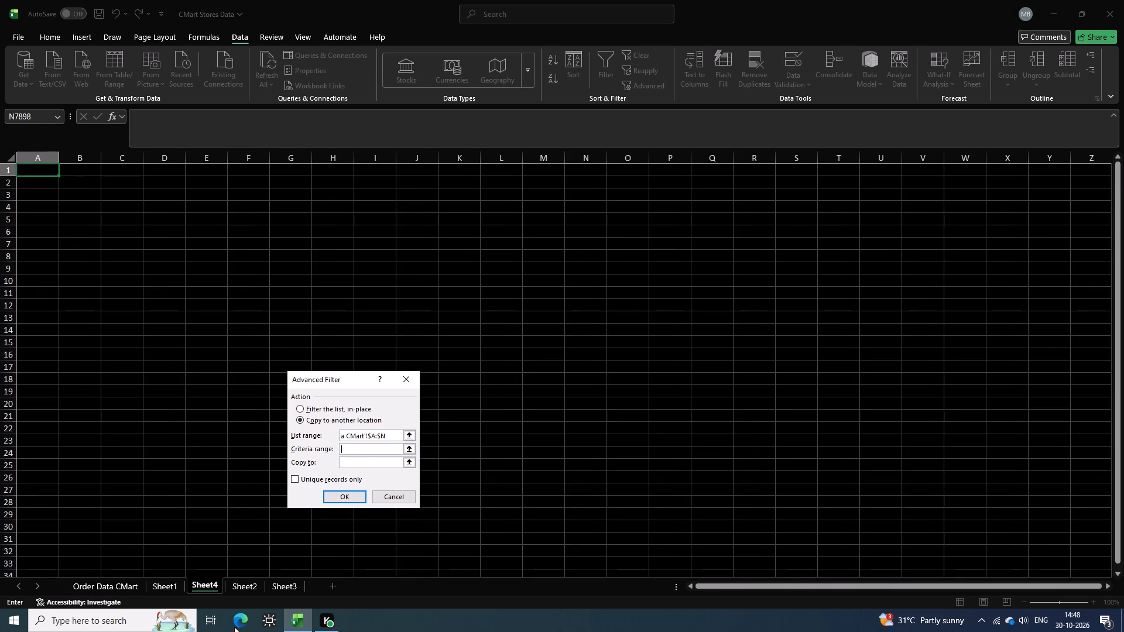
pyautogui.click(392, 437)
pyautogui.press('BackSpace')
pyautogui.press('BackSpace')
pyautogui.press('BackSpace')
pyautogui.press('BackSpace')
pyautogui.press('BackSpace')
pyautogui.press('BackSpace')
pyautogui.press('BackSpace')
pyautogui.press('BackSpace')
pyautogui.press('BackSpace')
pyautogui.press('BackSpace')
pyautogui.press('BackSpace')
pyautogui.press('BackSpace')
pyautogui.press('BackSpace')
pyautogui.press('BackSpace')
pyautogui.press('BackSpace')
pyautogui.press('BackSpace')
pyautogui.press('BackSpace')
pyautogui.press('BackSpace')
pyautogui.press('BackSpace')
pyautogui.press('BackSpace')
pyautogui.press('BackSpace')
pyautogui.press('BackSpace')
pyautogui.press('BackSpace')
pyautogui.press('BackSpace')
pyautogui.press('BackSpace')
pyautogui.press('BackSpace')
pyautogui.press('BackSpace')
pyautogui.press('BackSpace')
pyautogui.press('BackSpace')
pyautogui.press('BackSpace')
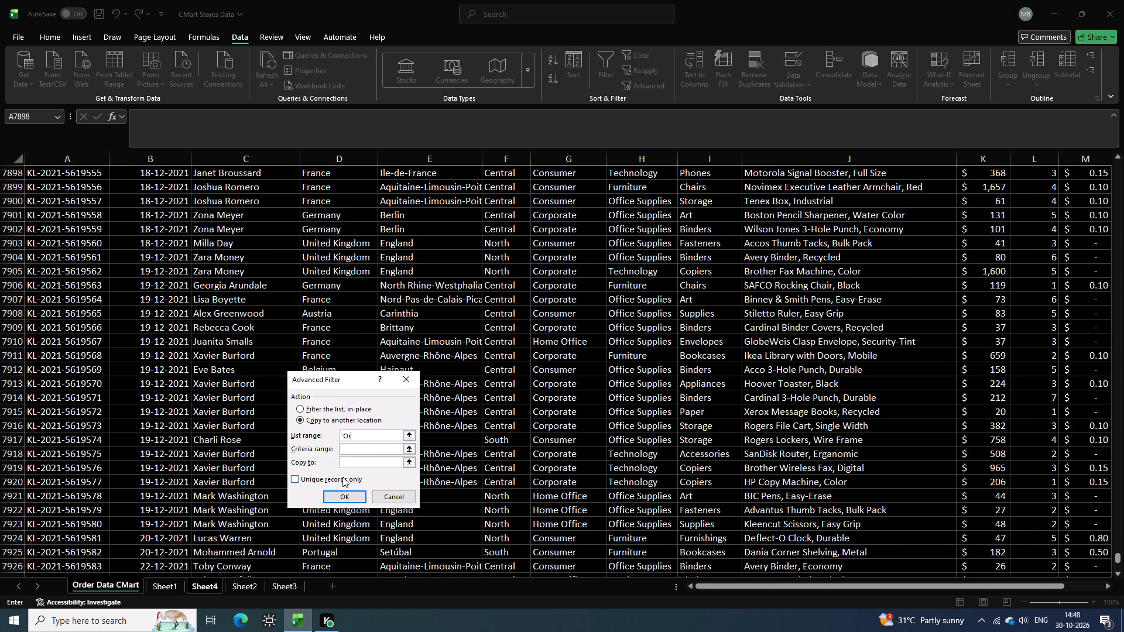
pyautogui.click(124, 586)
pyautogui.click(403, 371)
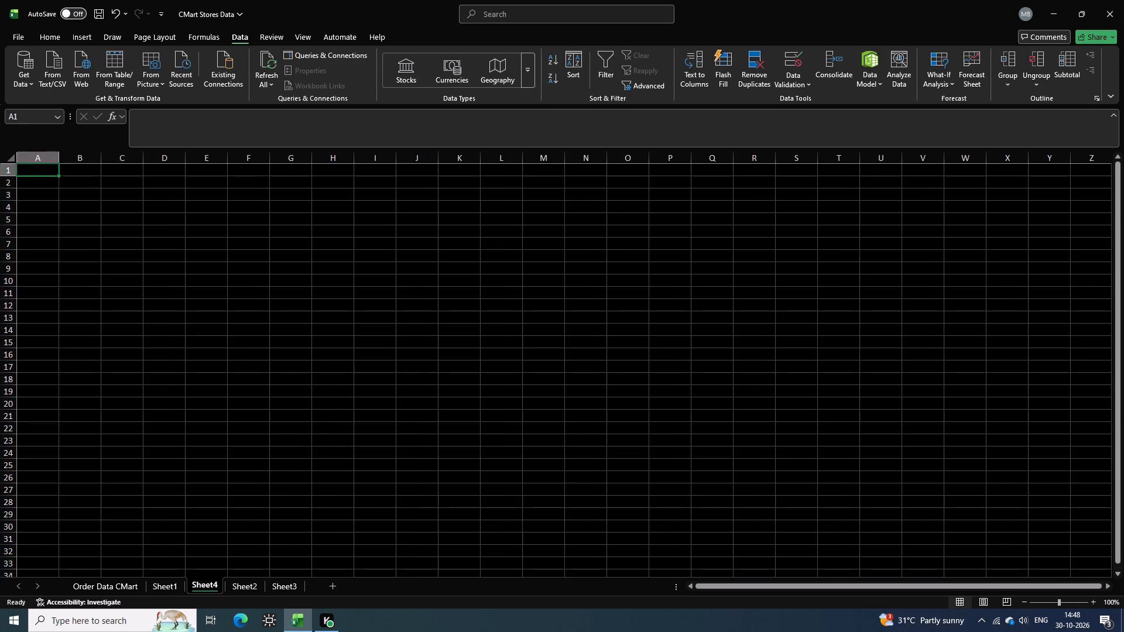
# AutoFit the widths of columns A through N on the Order Data CMart sheet.
pyautogui.click(119, 588)
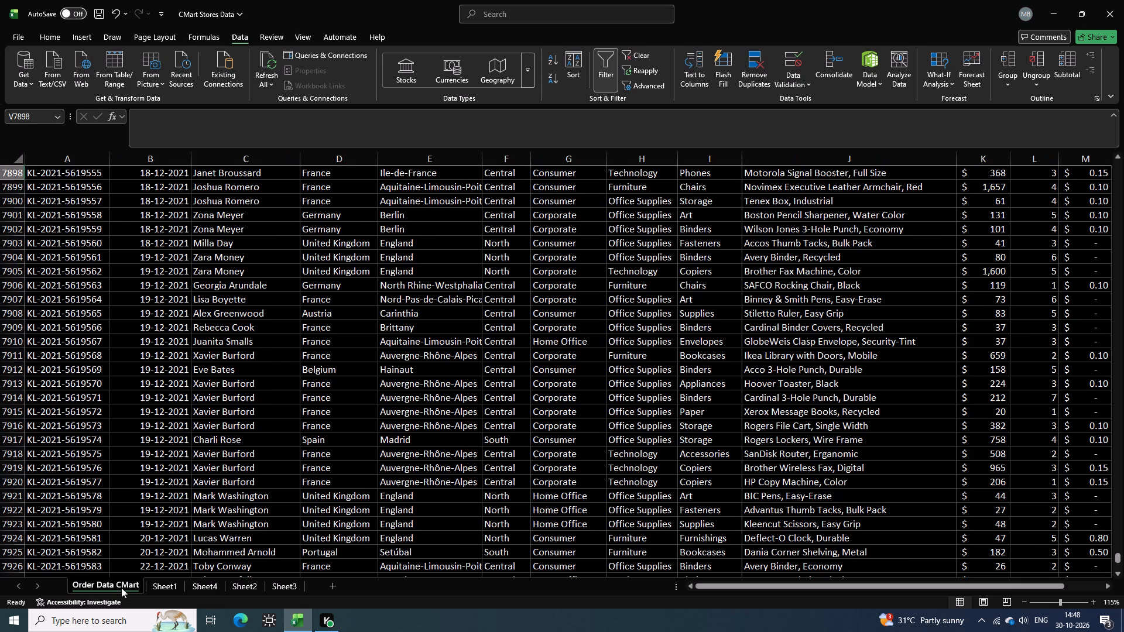
pyautogui.click(276, 303)
pyautogui.press('Left')
pyautogui.press('Left')
pyautogui.press('Left')
pyautogui.press('Left')
pyautogui.press('Left')
pyautogui.press('Left')
pyautogui.press('Left')
pyautogui.press('Left')
pyautogui.press('Left')
pyautogui.press('Left')
pyautogui.press('Left')
pyautogui.press('Left')
pyautogui.press('Left')
pyautogui.press('Left')
pyautogui.press('Left')
pyautogui.press('Left')
pyautogui.press('Left')
pyautogui.press('Left')
pyautogui.press('Left')
pyautogui.press('Left')
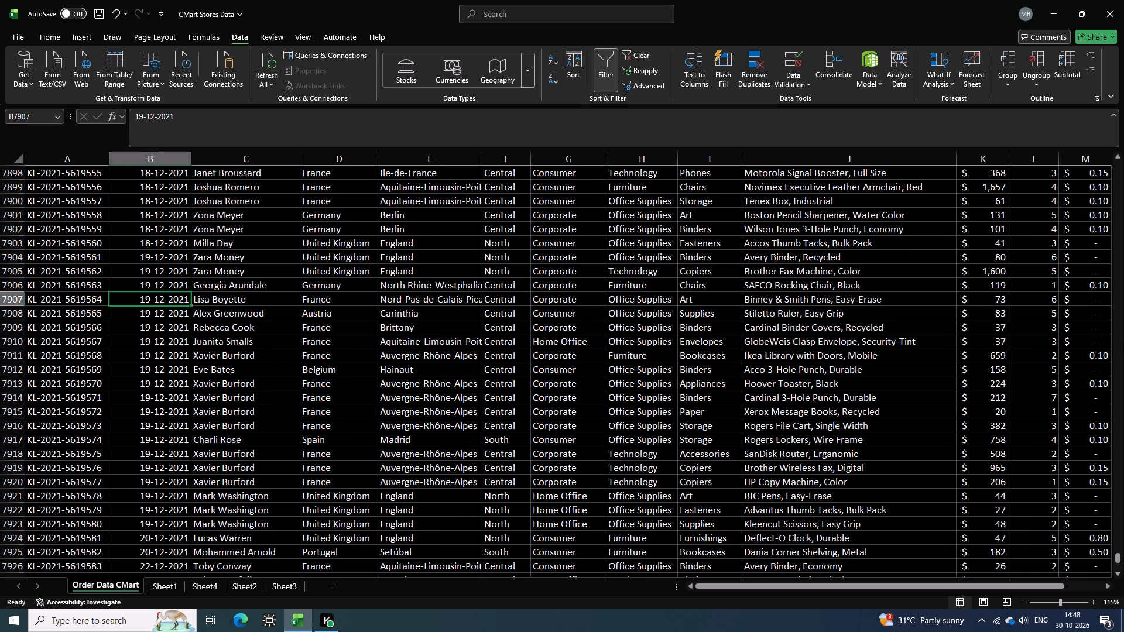
pyautogui.press('Left')
pyautogui.press('Left')
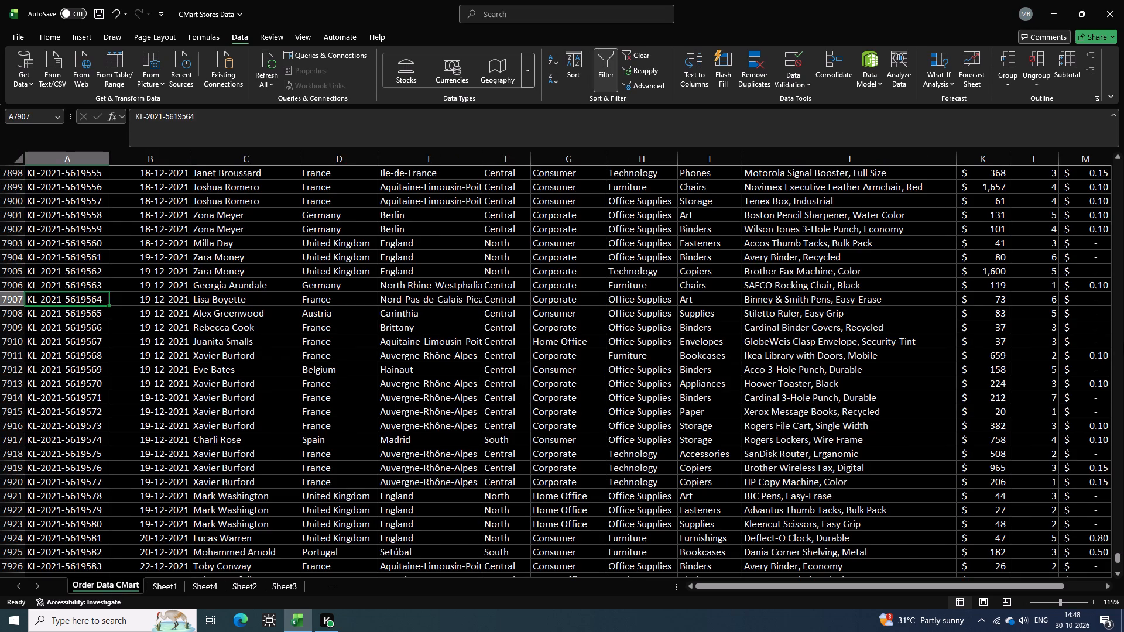
pyautogui.hotkey('ctrl', 'Left')
pyautogui.scroll(-2, 792, 76)
pyautogui.scroll(3, 318, 305)
pyautogui.click(297, 306)
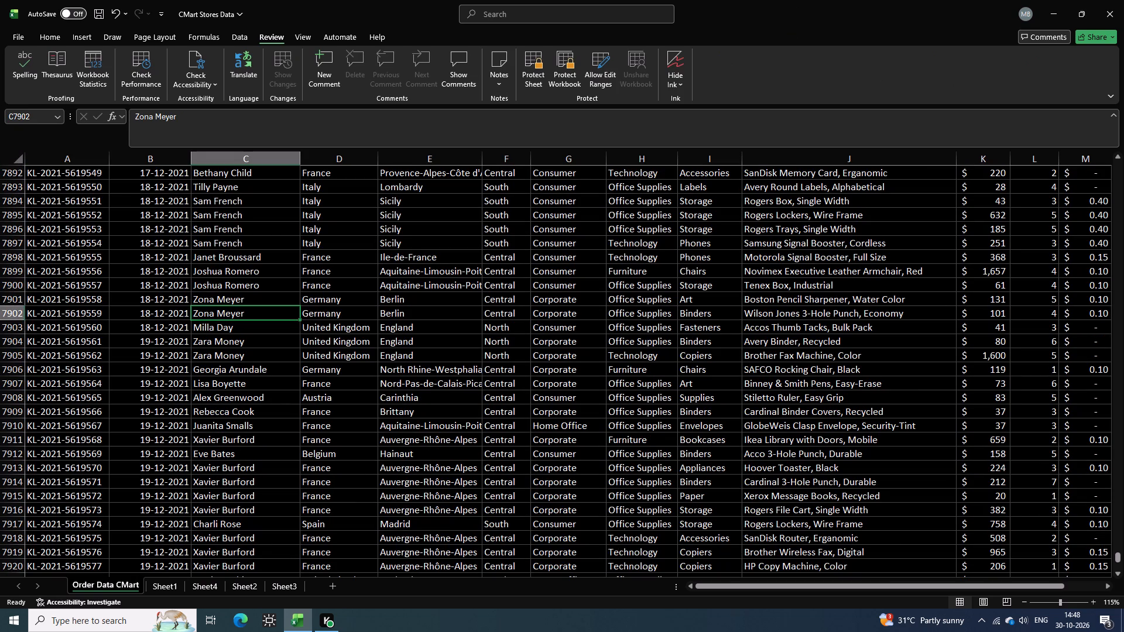
pyautogui.moveTo(60, 153); pyautogui.dragTo(1036, 313)
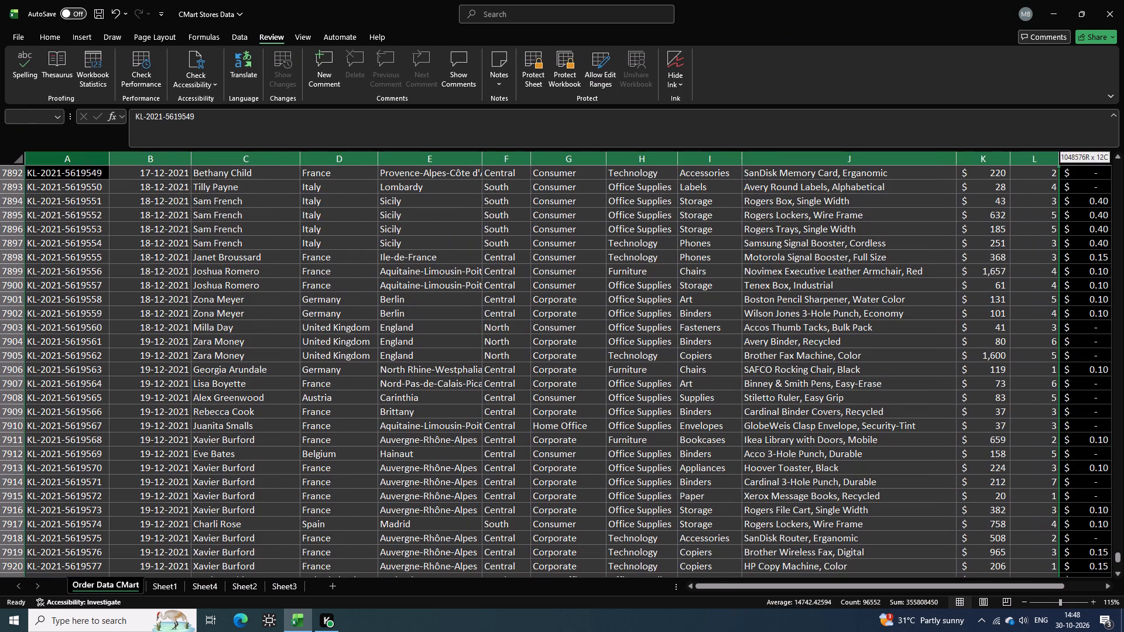
pyautogui.moveTo(1036, 313); pyautogui.dragTo(975, 404)
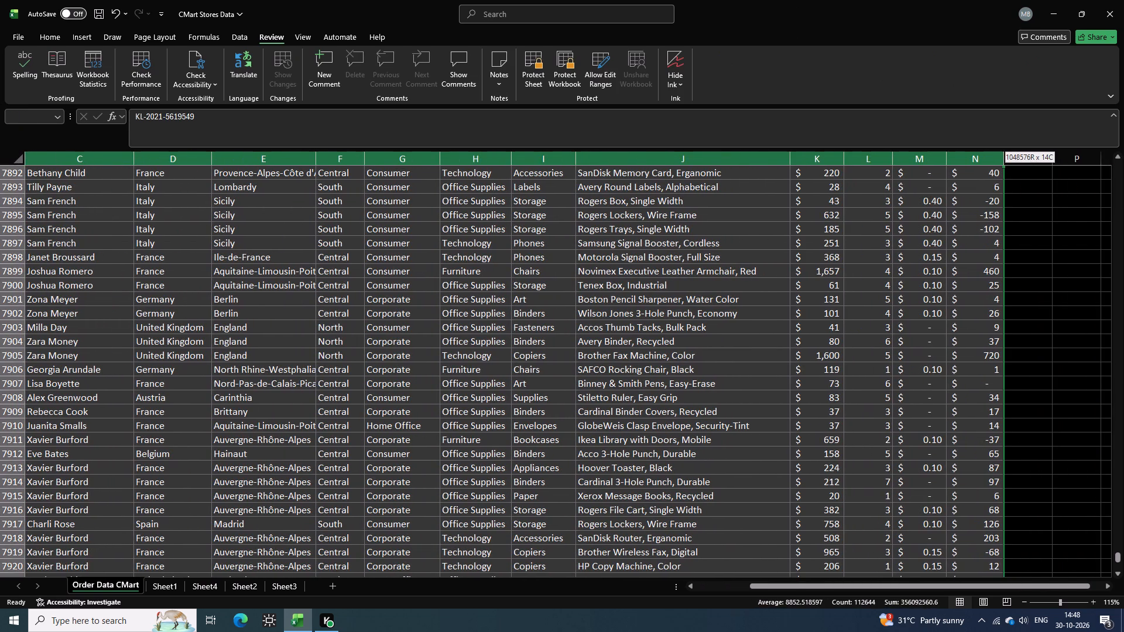
pyautogui.moveTo(975, 404); pyautogui.dragTo(974, 404)
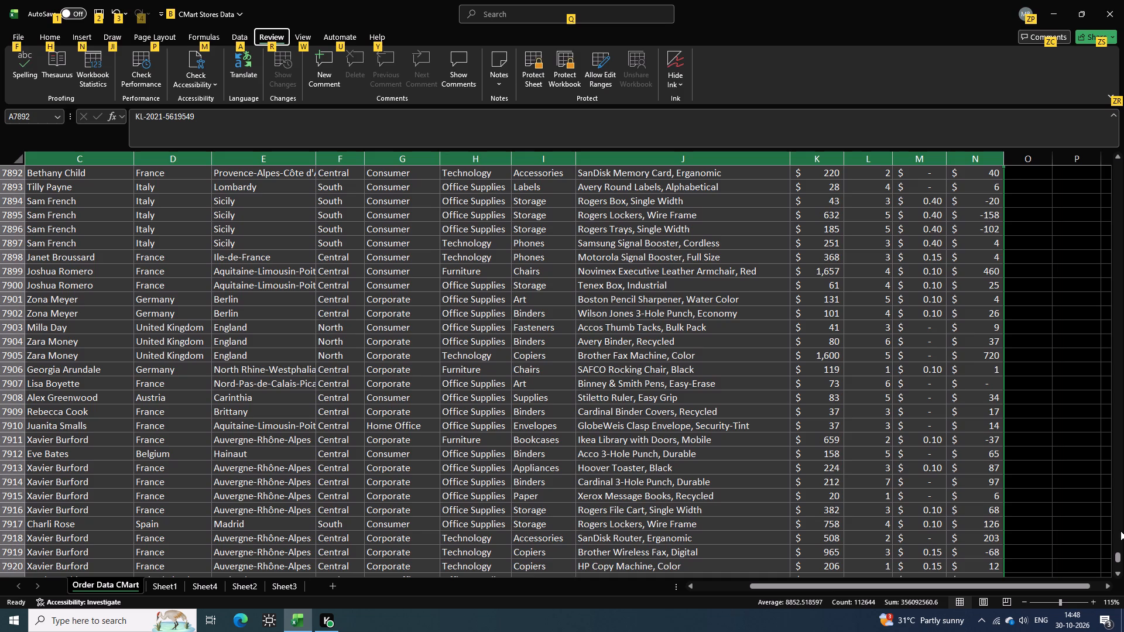
pyautogui.write('hoi')
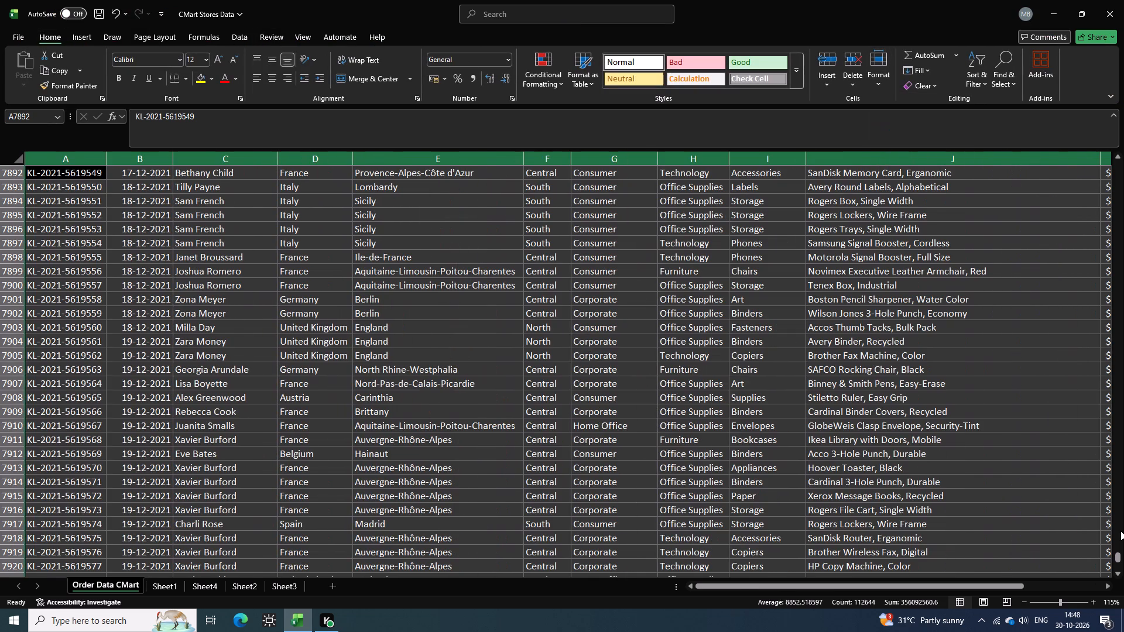
pyautogui.press('Return')
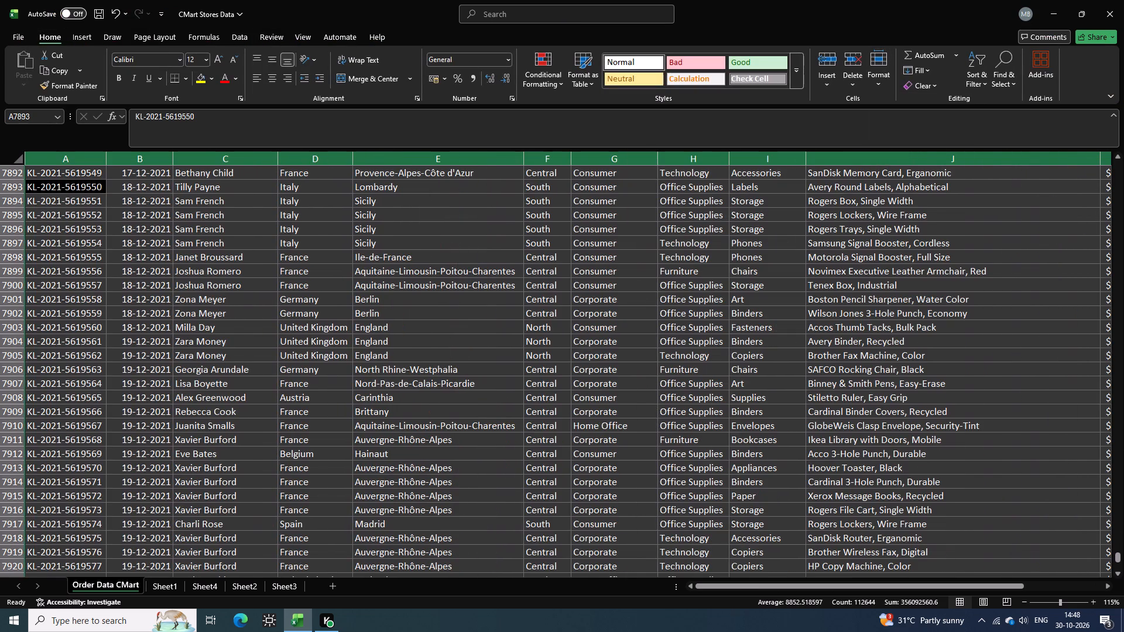
# Center-align the contents of columns A through N on the Order Data CMart sheet.
pyautogui.click(416, 435)
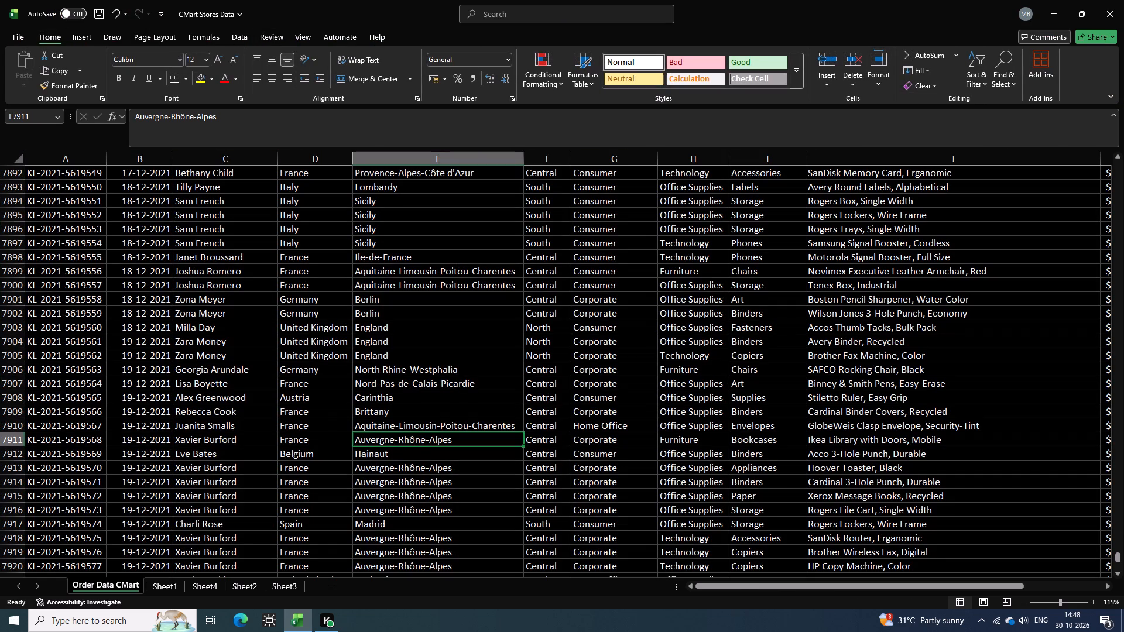
pyautogui.moveTo(77, 162); pyautogui.dragTo(1060, 218)
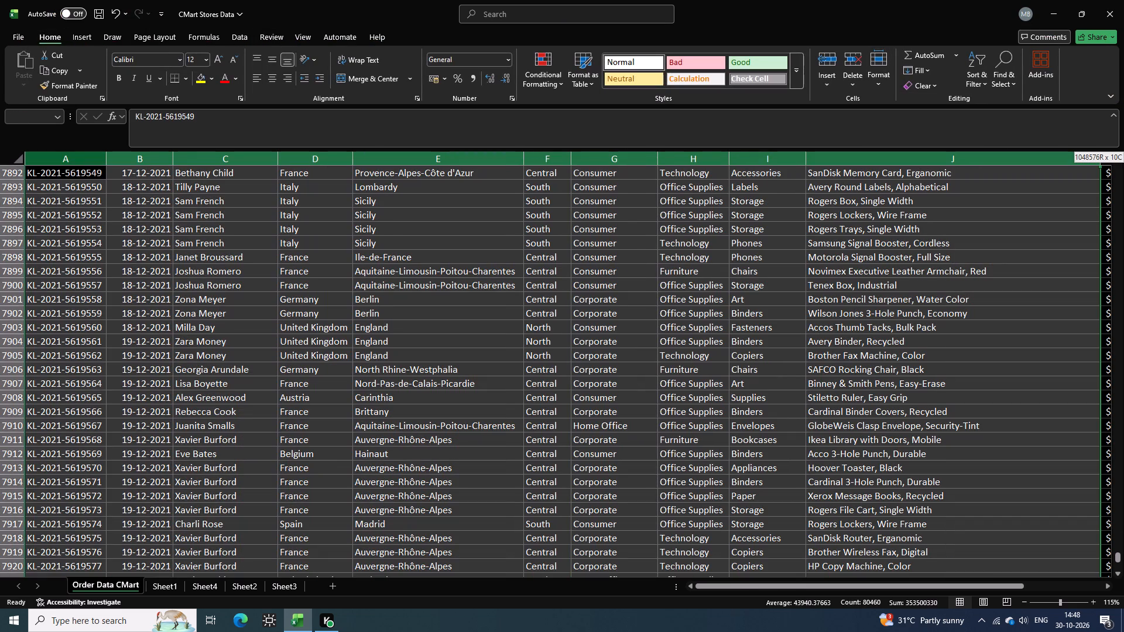
pyautogui.moveTo(1060, 218); pyautogui.dragTo(1115, 220)
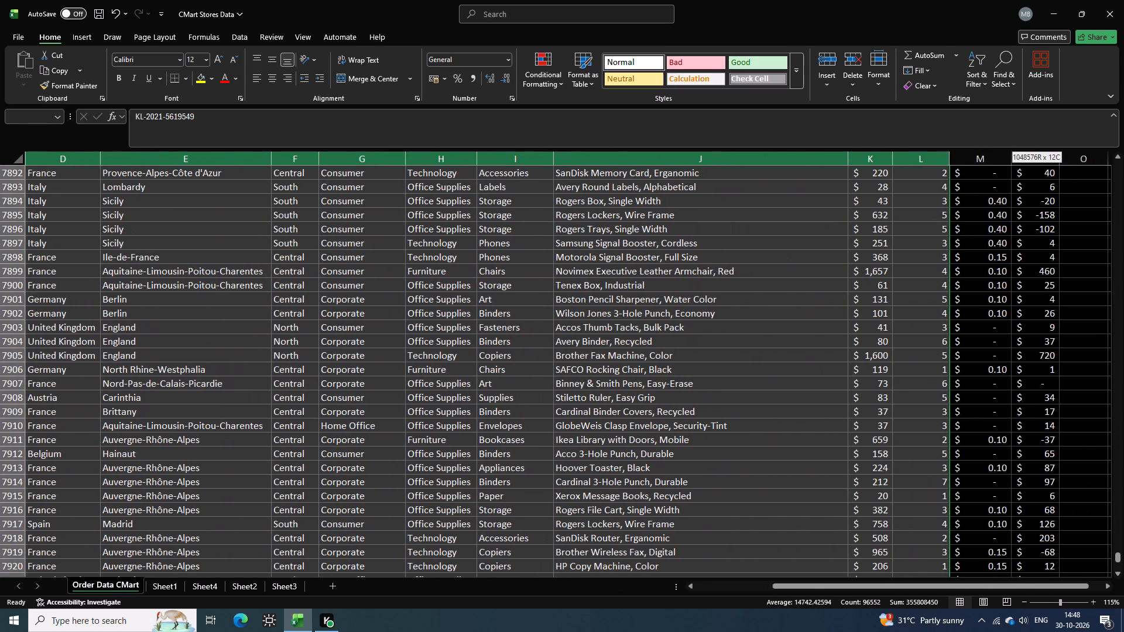
pyautogui.moveTo(1115, 220); pyautogui.dragTo(1040, 215)
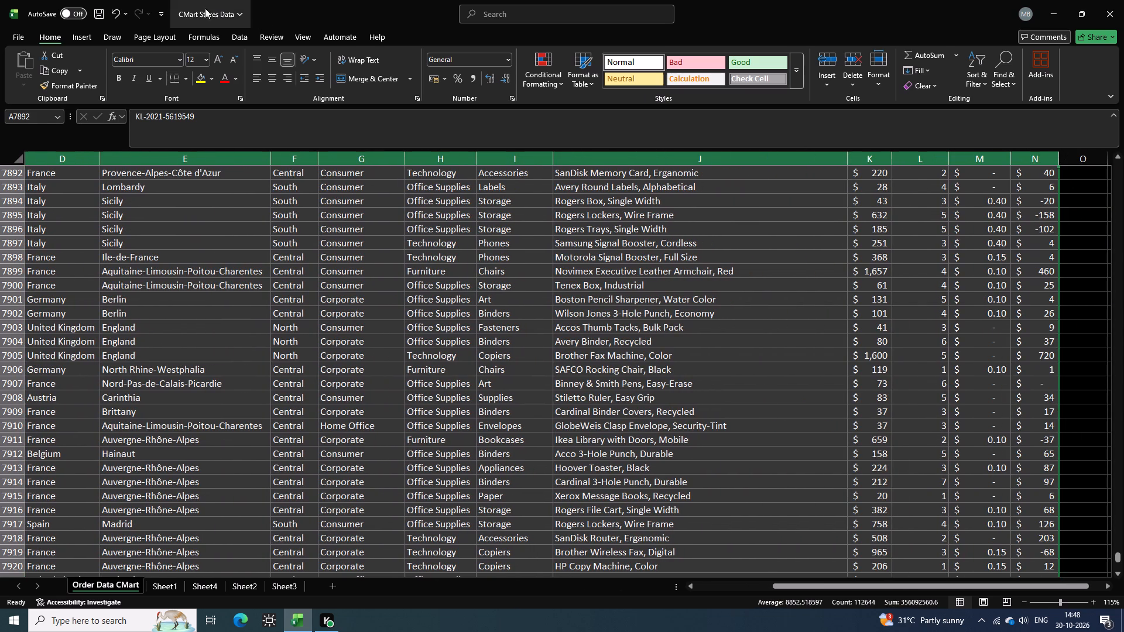
pyautogui.click(267, 78)
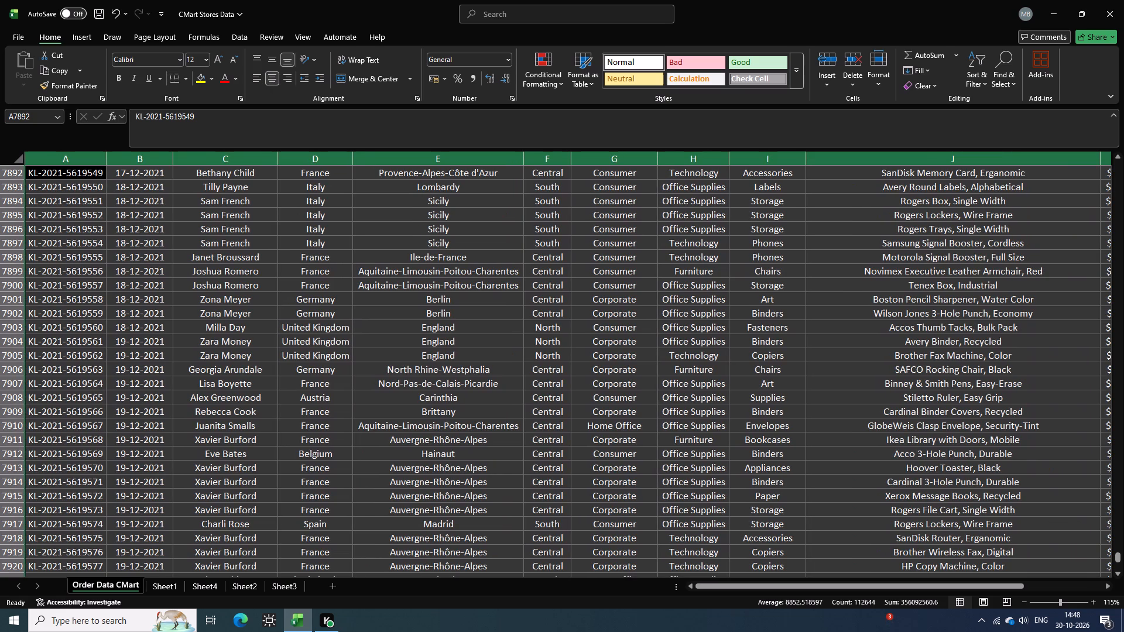
pyautogui.click(247, 297)
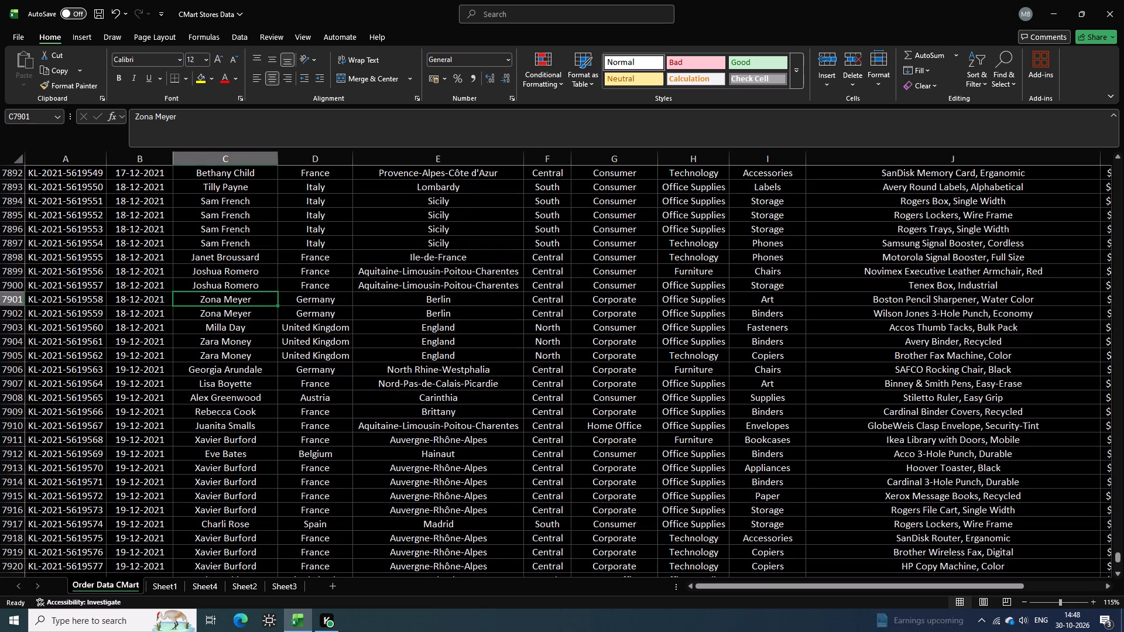
# Add a new blank worksheet directly after the Order Data CMart sheet.
pyautogui.click(330, 586)
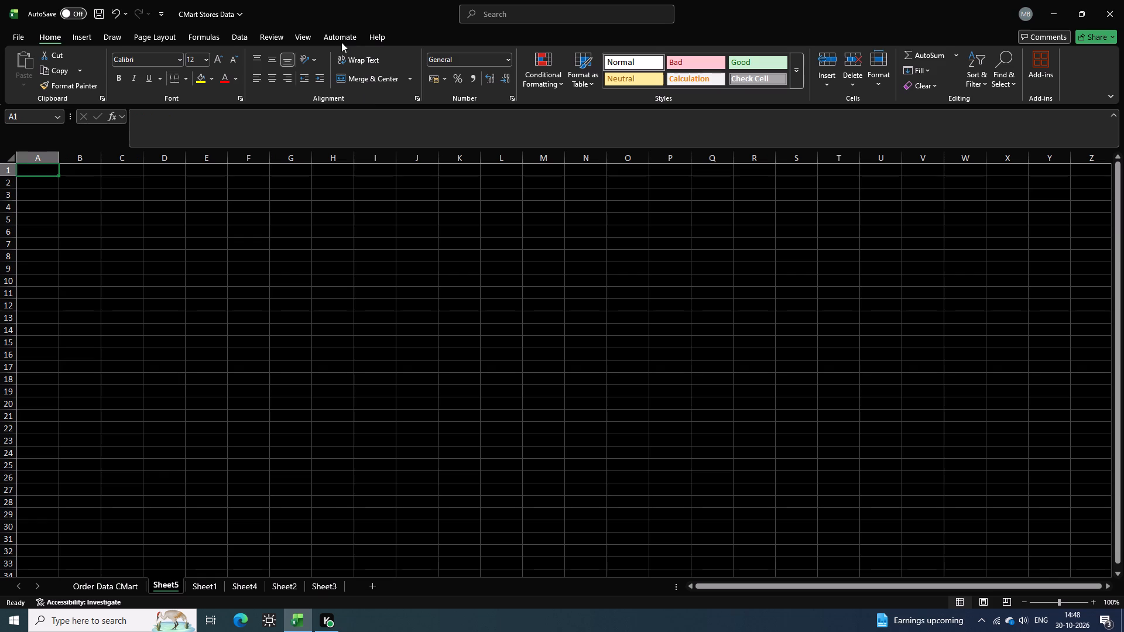
# Start an Advanced Filter on the new blank sheet that copies to another location, with Order Data CMart columns A:N as list range.
pyautogui.click(244, 32)
pyautogui.click(658, 87)
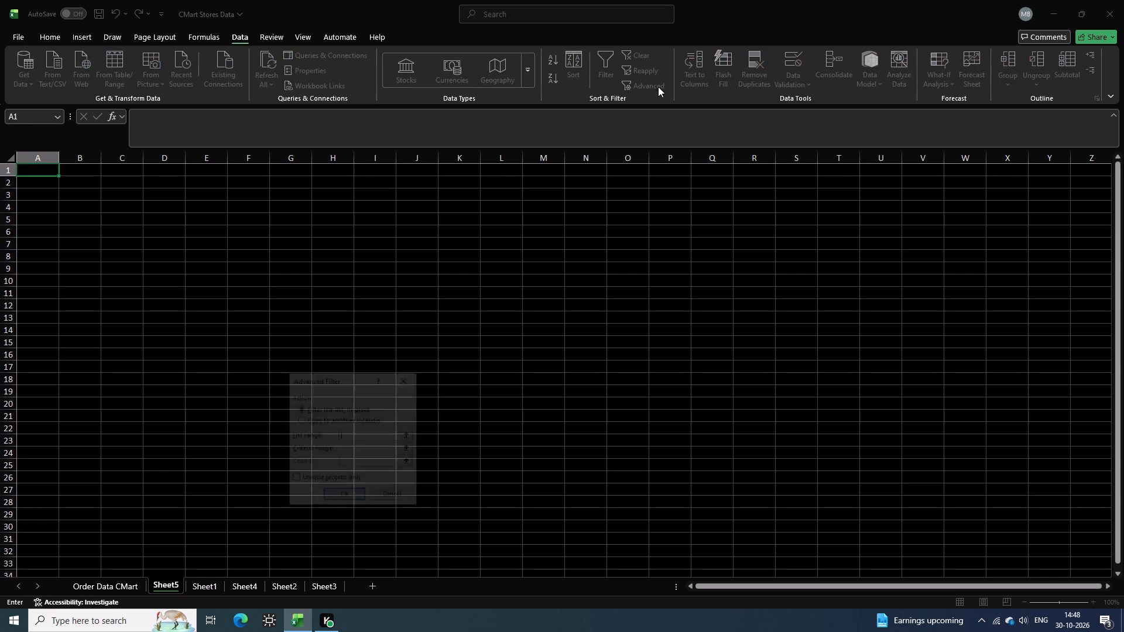
pyautogui.click(303, 421)
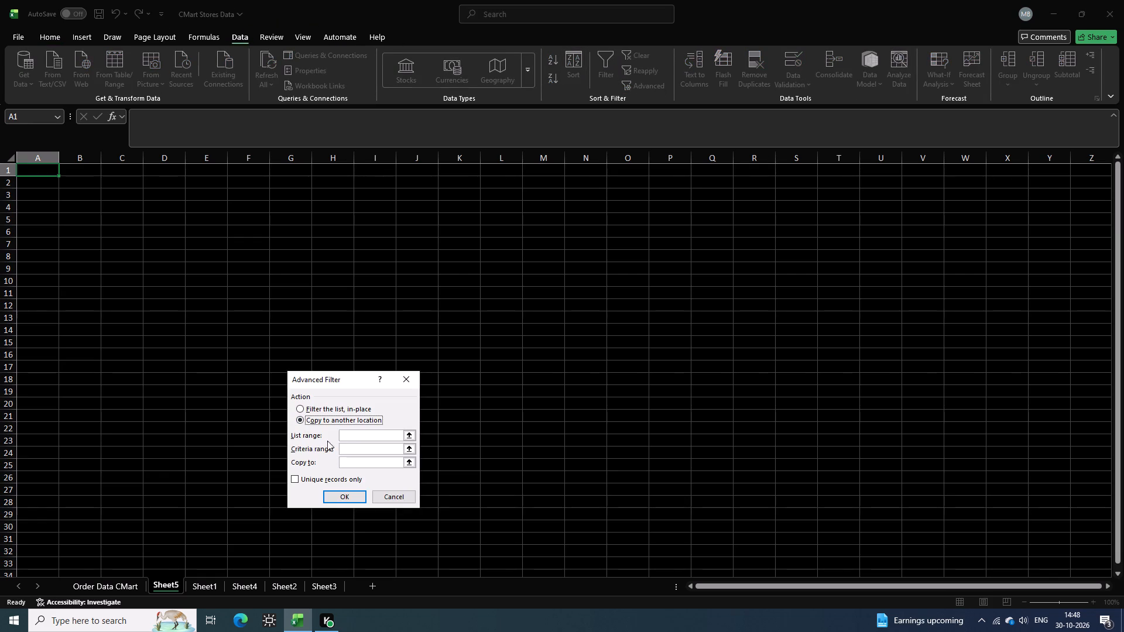
pyautogui.click(347, 437)
pyautogui.click(83, 583)
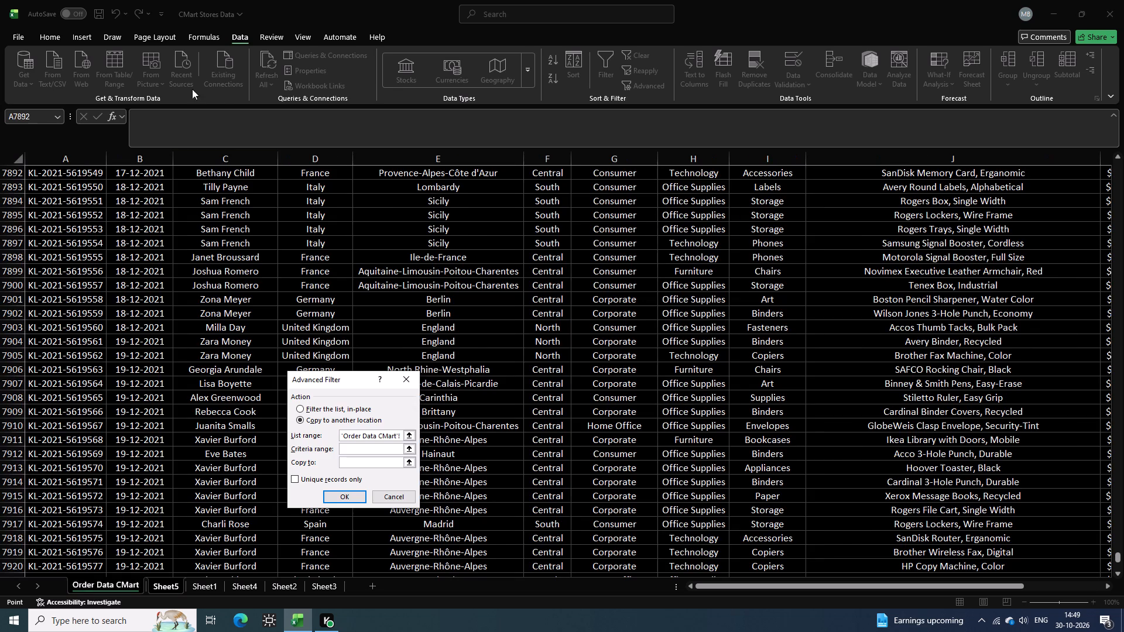
pyautogui.moveTo(59, 160); pyautogui.dragTo(549, 164)
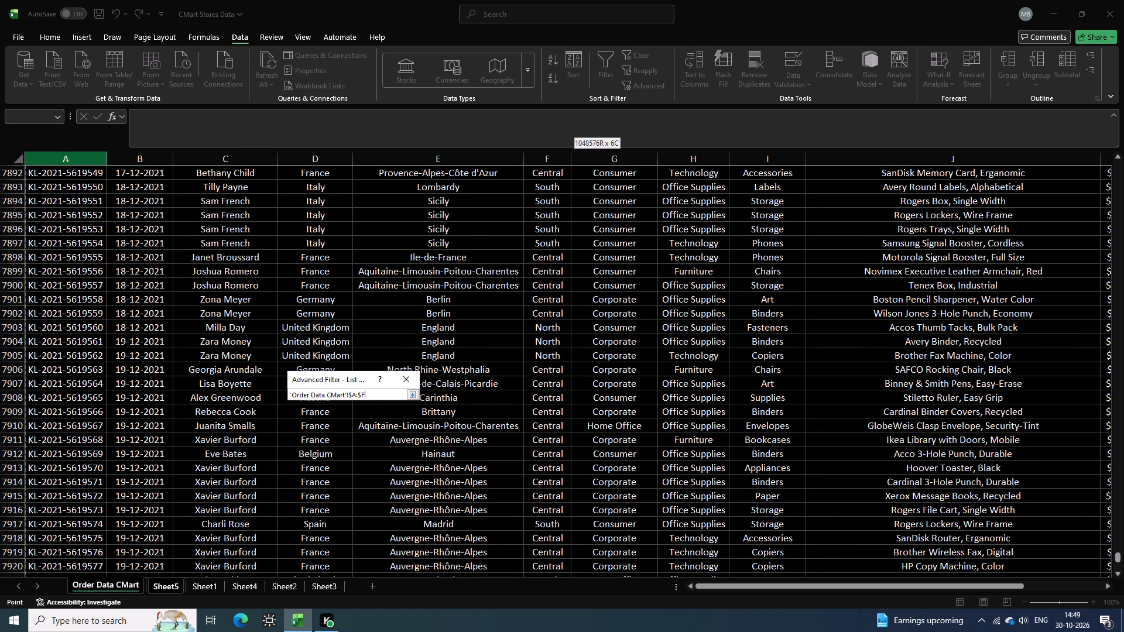
pyautogui.moveTo(549, 164); pyautogui.dragTo(1094, 167)
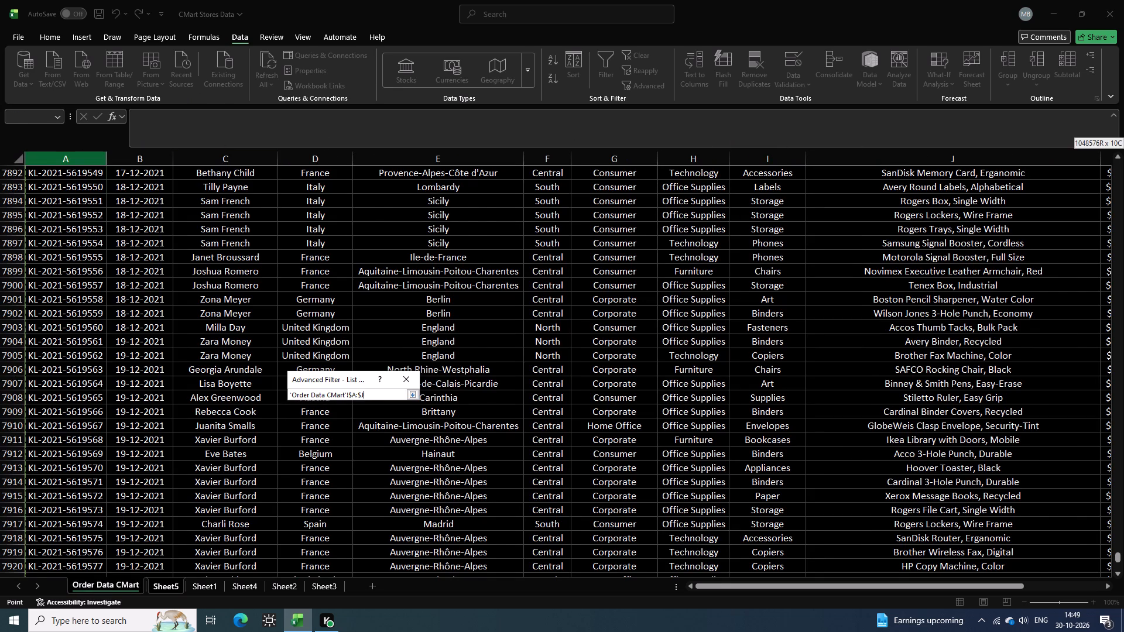
pyautogui.moveTo(1094, 167); pyautogui.dragTo(1057, 169)
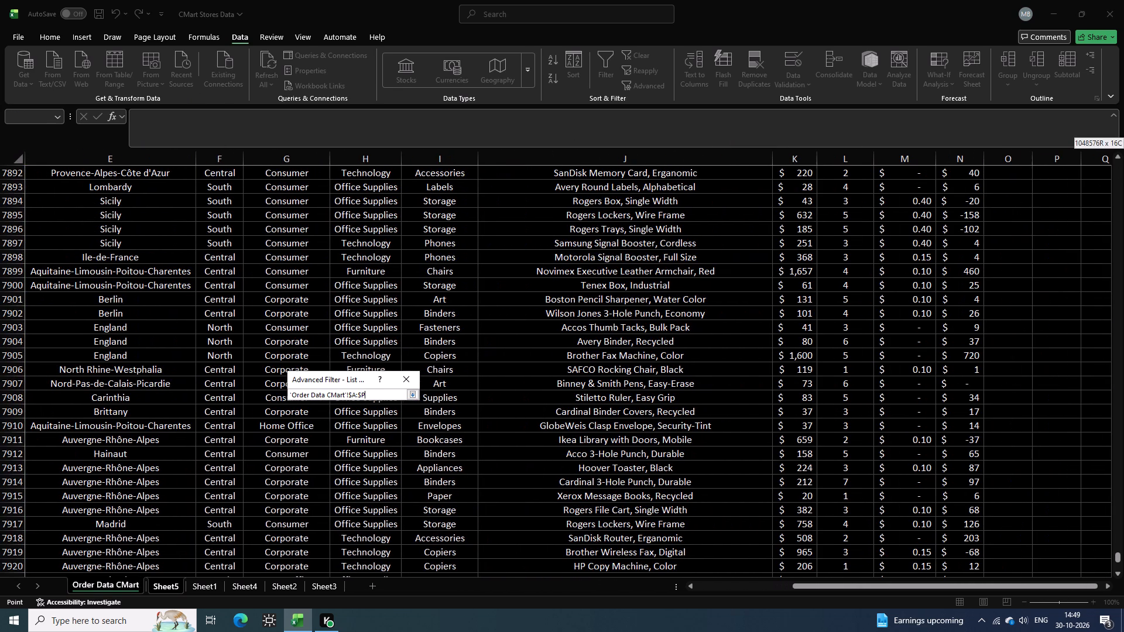
pyautogui.moveTo(1057, 169); pyautogui.dragTo(983, 175)
# Set the Advanced Filter criteria range to G1:G2 on Order Data CMart, covering the Consumer Type header and Home Office.
pyautogui.click(355, 449)
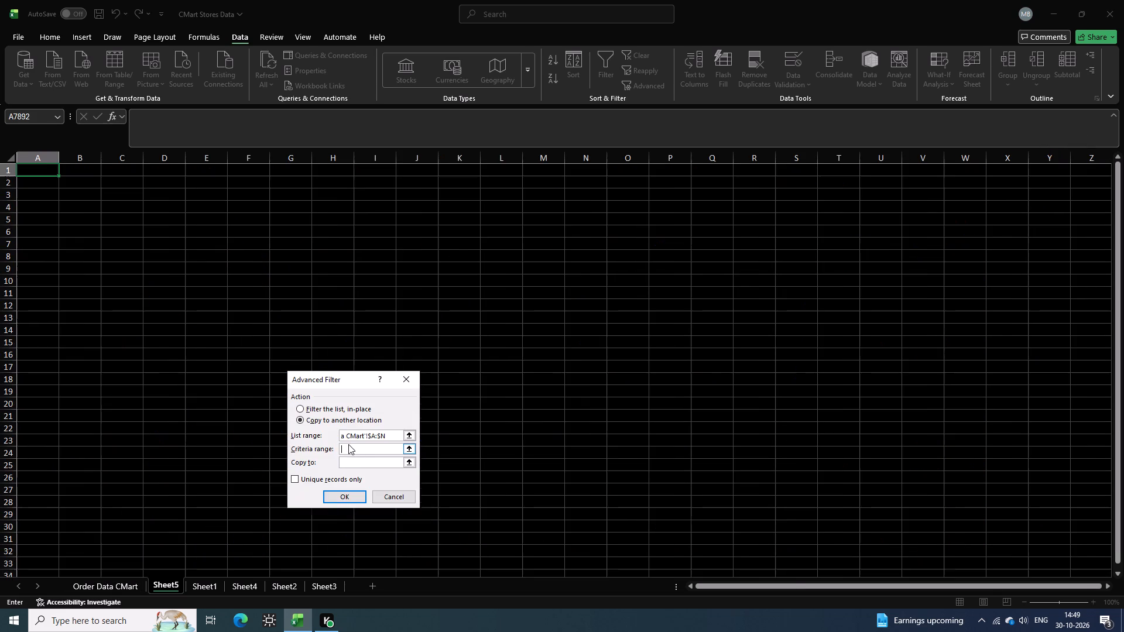
pyautogui.click(88, 586)
pyautogui.scroll(3, 140, 221)
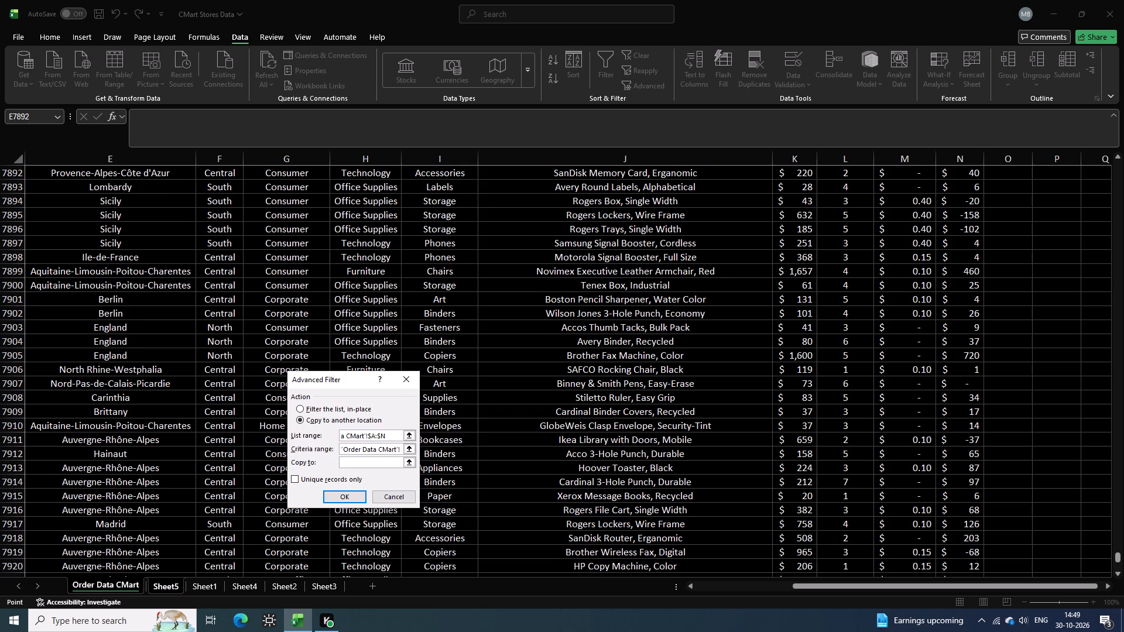
pyautogui.scroll(20, 140, 221)
pyautogui.scroll(20, 140, 221)
pyautogui.scroll(9, 140, 221)
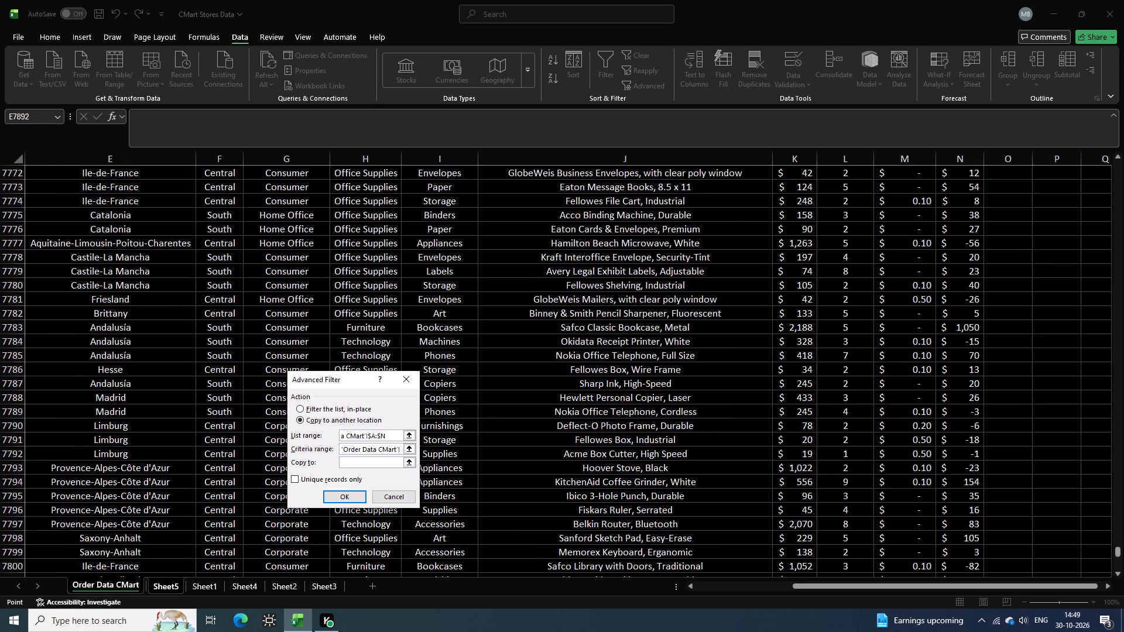
pyautogui.scroll(20, 145, 215)
pyautogui.scroll(20, 145, 215)
pyautogui.scroll(9, 145, 215)
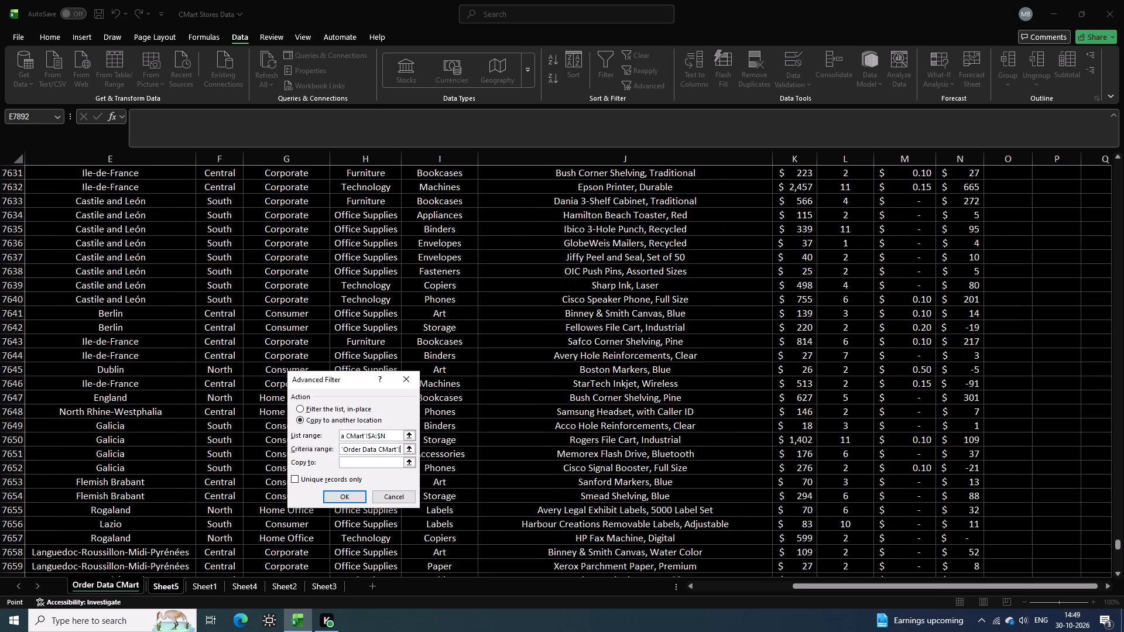
pyautogui.scroll(20, 144, 221)
pyautogui.scroll(20, 144, 221)
pyautogui.scroll(9, 144, 221)
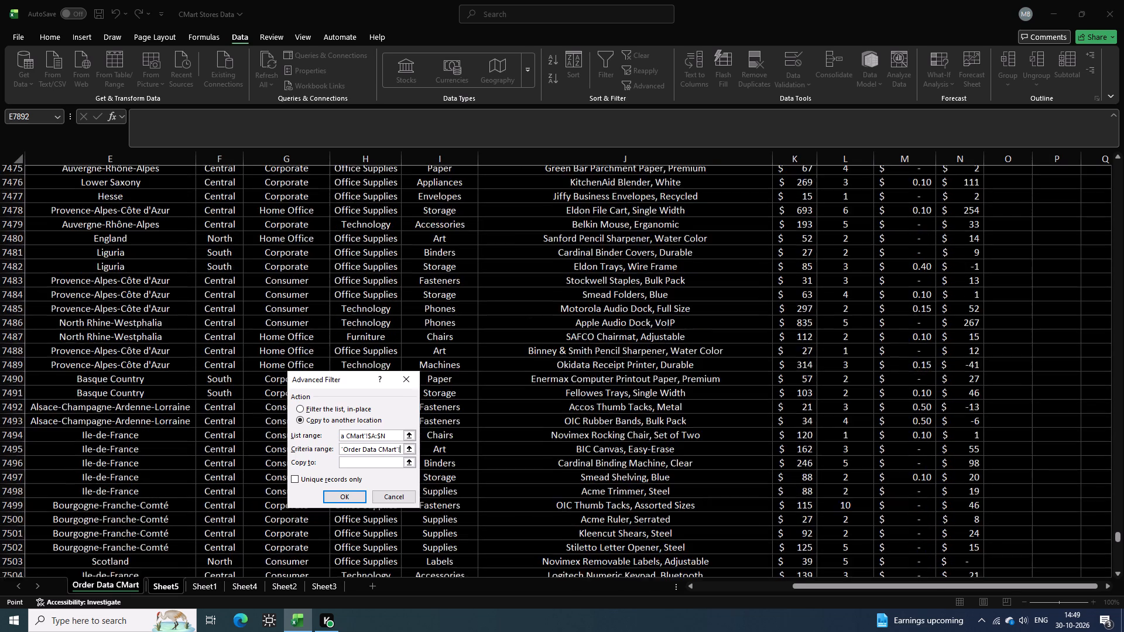
pyautogui.scroll(20, 140, 222)
pyautogui.scroll(8, 140, 222)
pyautogui.scroll(16, 149, 231)
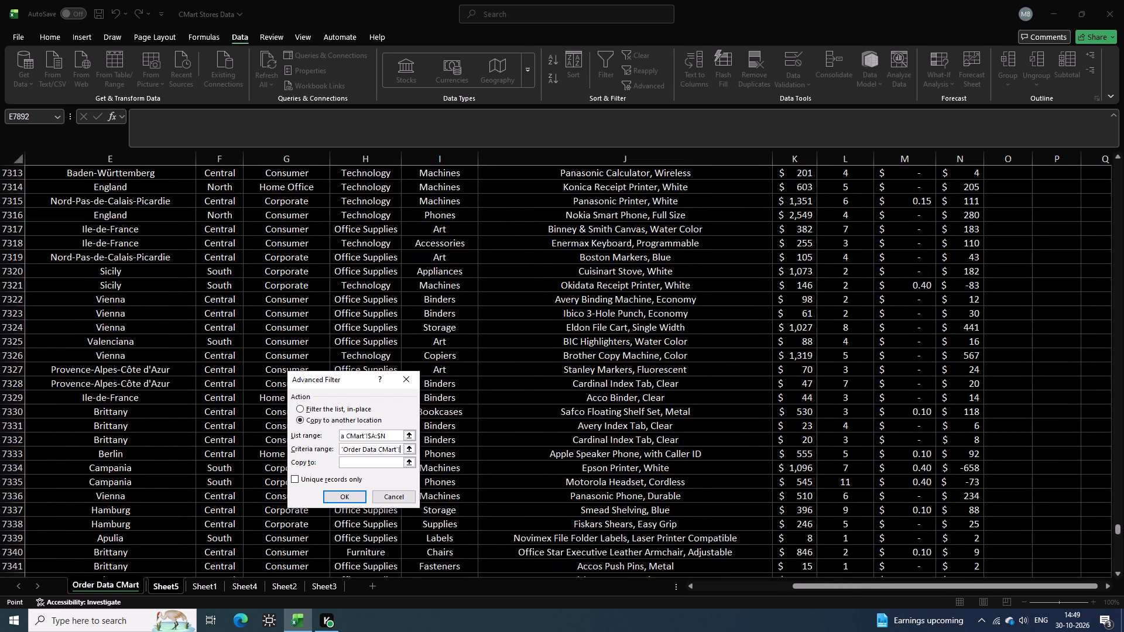
pyautogui.scroll(20, 149, 231)
pyautogui.scroll(20, 149, 231)
pyautogui.scroll(17, 149, 231)
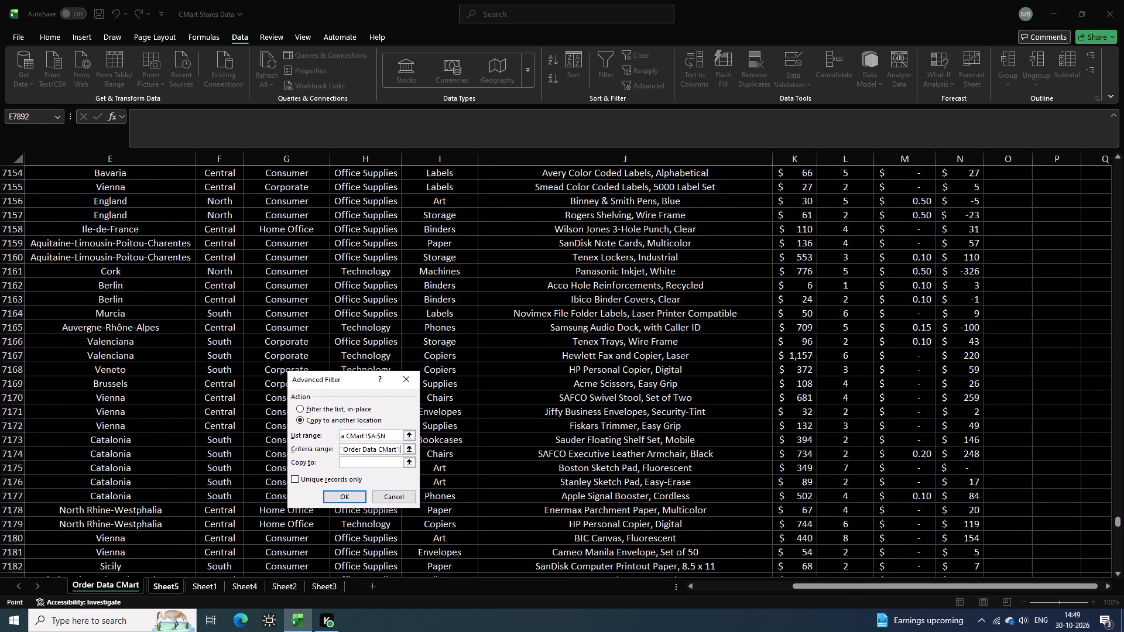
pyautogui.scroll(20, 146, 233)
pyautogui.scroll(18, 146, 233)
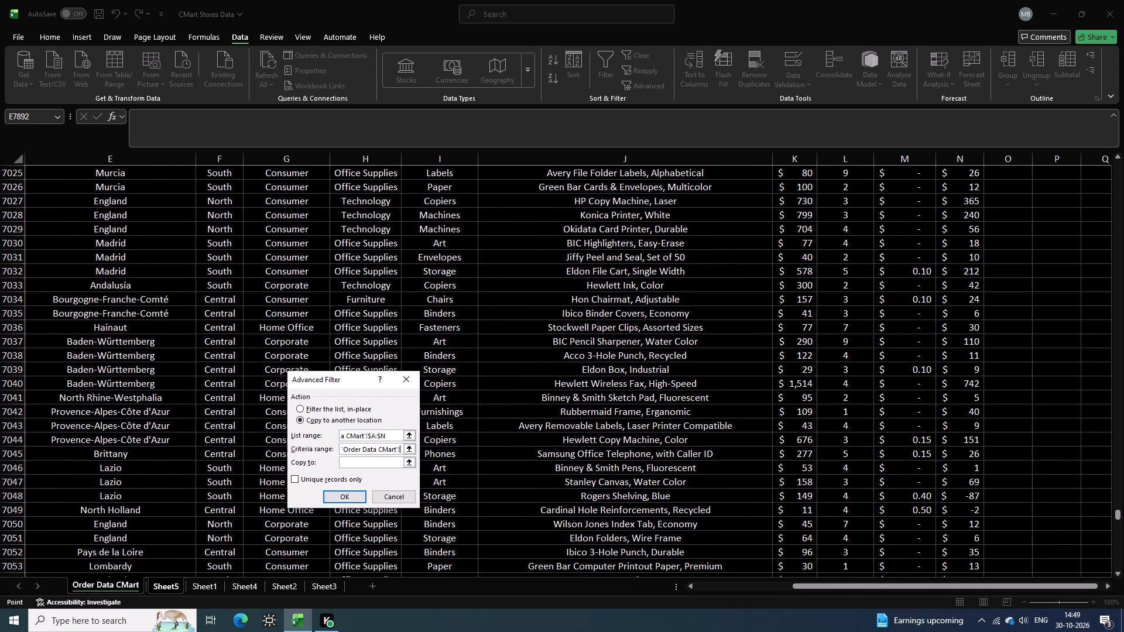
pyautogui.press('Up')
pyautogui.press('Up')
pyautogui.press('Up')
pyautogui.press('Up')
pyautogui.press('Up')
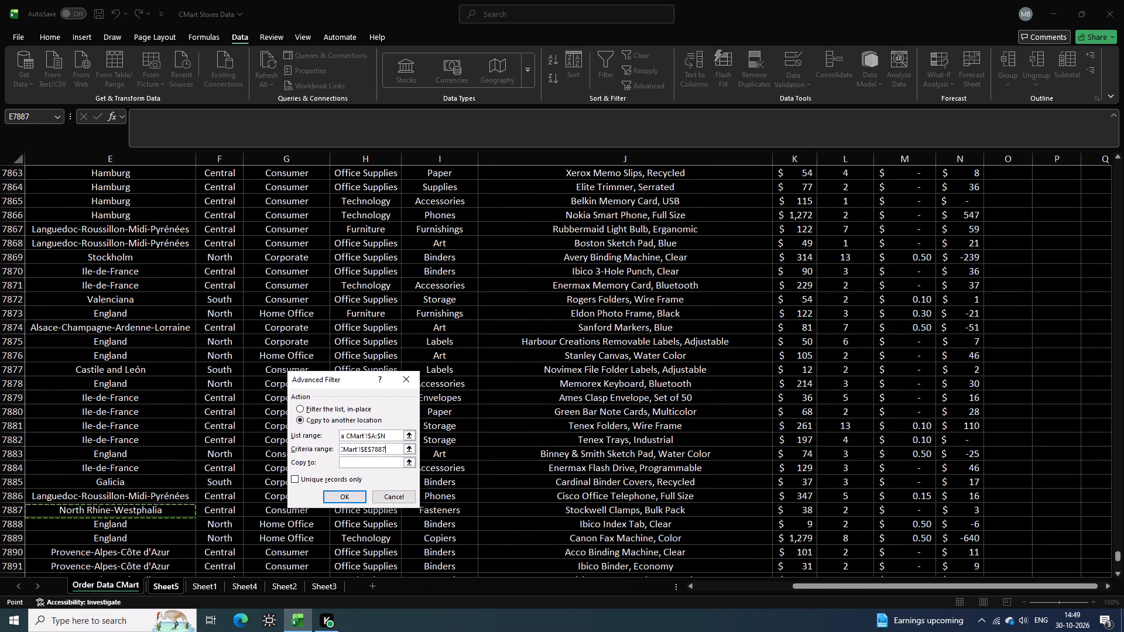
pyautogui.press('Up')
pyautogui.scroll(4, 157, 245)
pyautogui.press('Up')
pyautogui.press('Up')
pyautogui.press('Up')
pyautogui.press('Up')
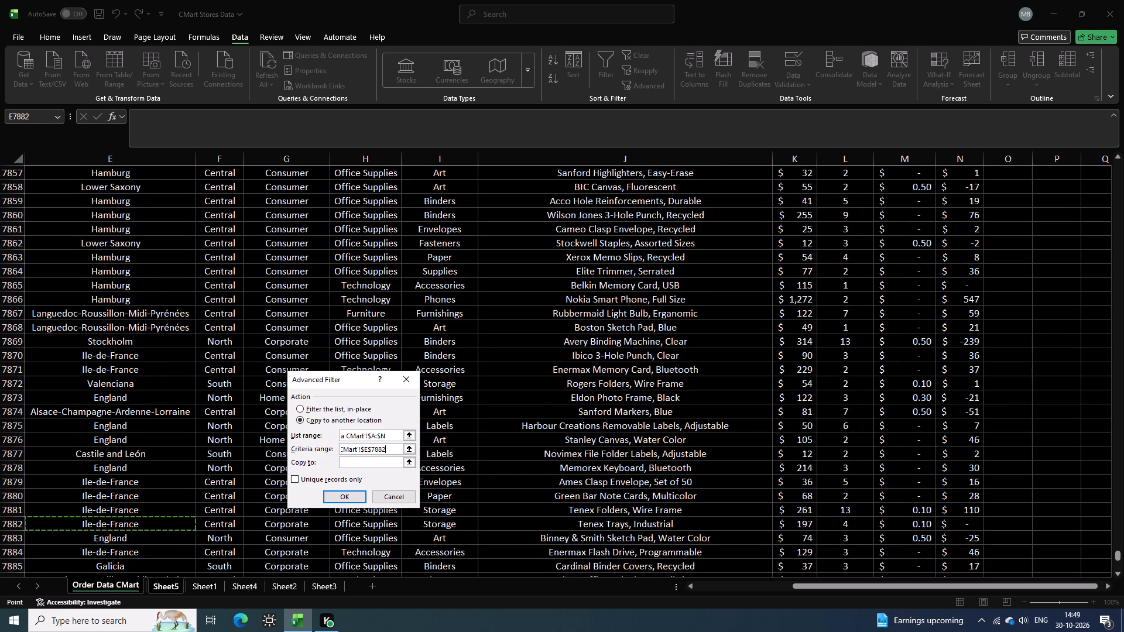
pyautogui.scroll(18, 157, 245)
pyautogui.press('Up')
pyautogui.press('Up')
pyautogui.press('Up')
pyautogui.press('Up')
pyautogui.press('Up')
pyautogui.press('Up')
pyautogui.press('Up')
pyautogui.press('Up')
pyautogui.press('Up')
pyautogui.press('Up')
pyautogui.press('Up')
pyautogui.press('Up')
pyautogui.press('Up')
pyautogui.press('Up')
pyautogui.press('Up')
pyautogui.press('Up')
pyautogui.press('Up')
pyautogui.press('Up')
pyautogui.press('Up')
pyautogui.press('Up')
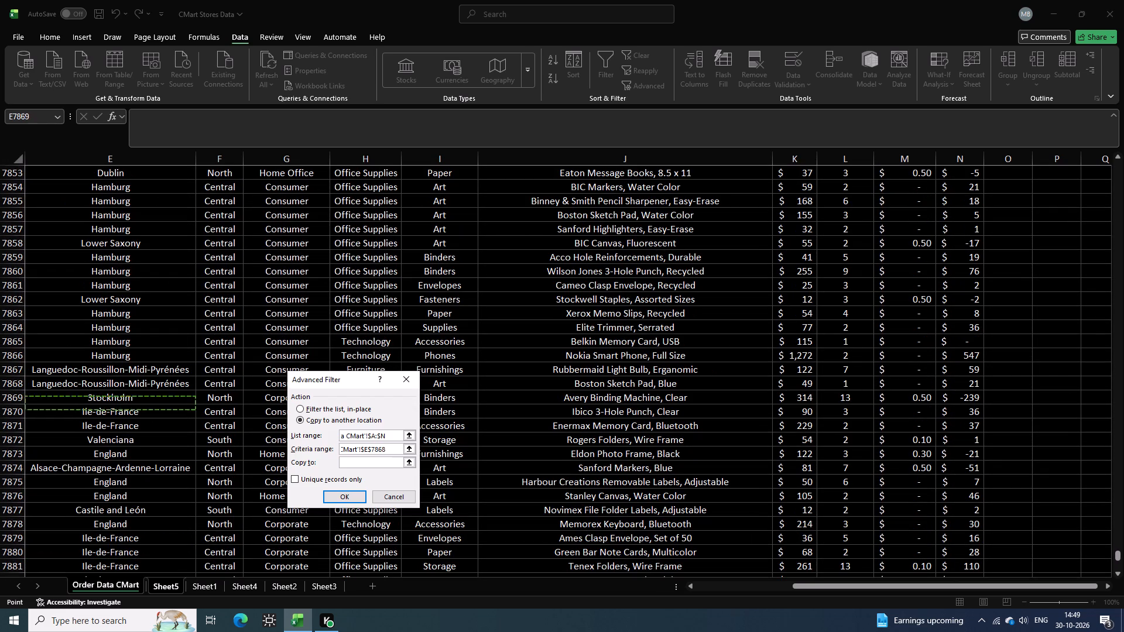
pyautogui.scroll(12, 168, 287)
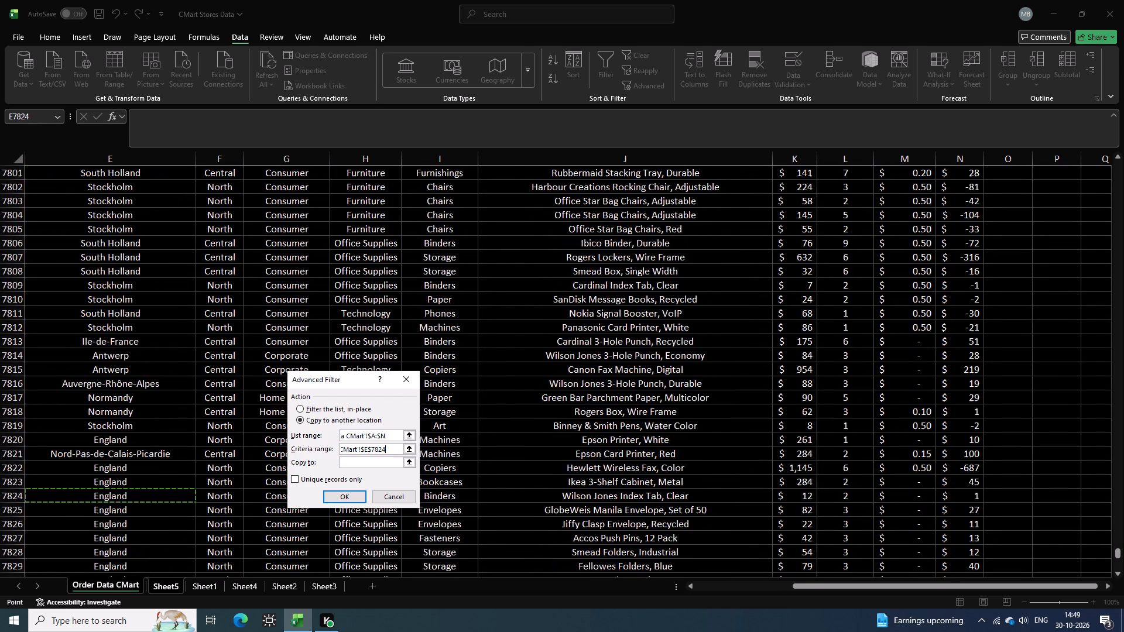
pyautogui.scroll(20, 168, 287)
pyautogui.scroll(17, 168, 287)
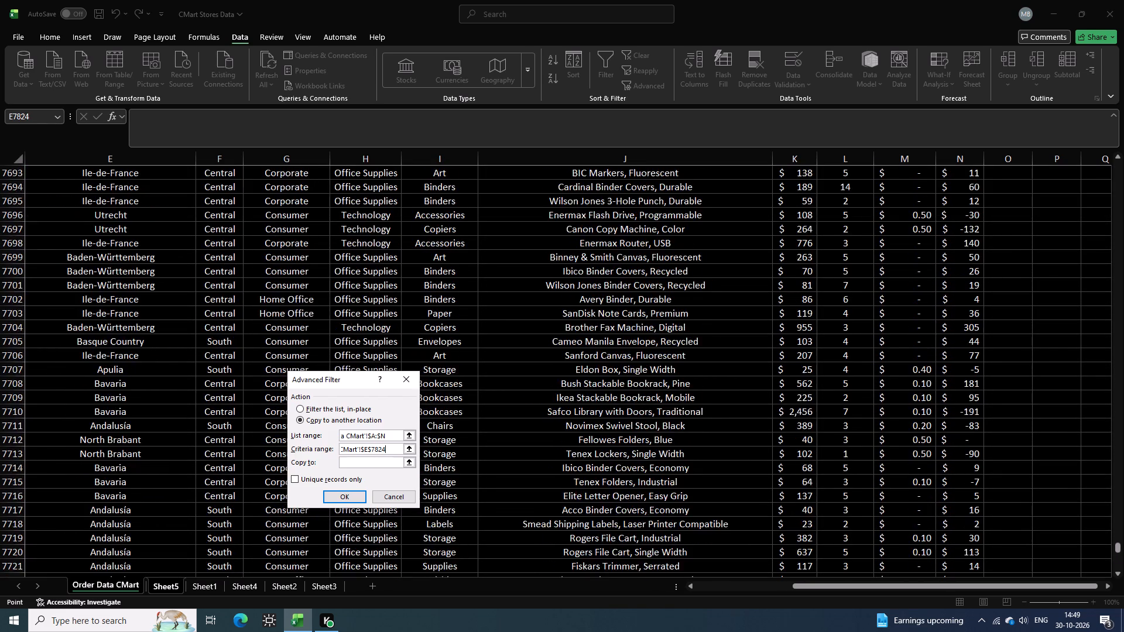
pyautogui.scroll(20, 175, 285)
pyautogui.scroll(16, 175, 285)
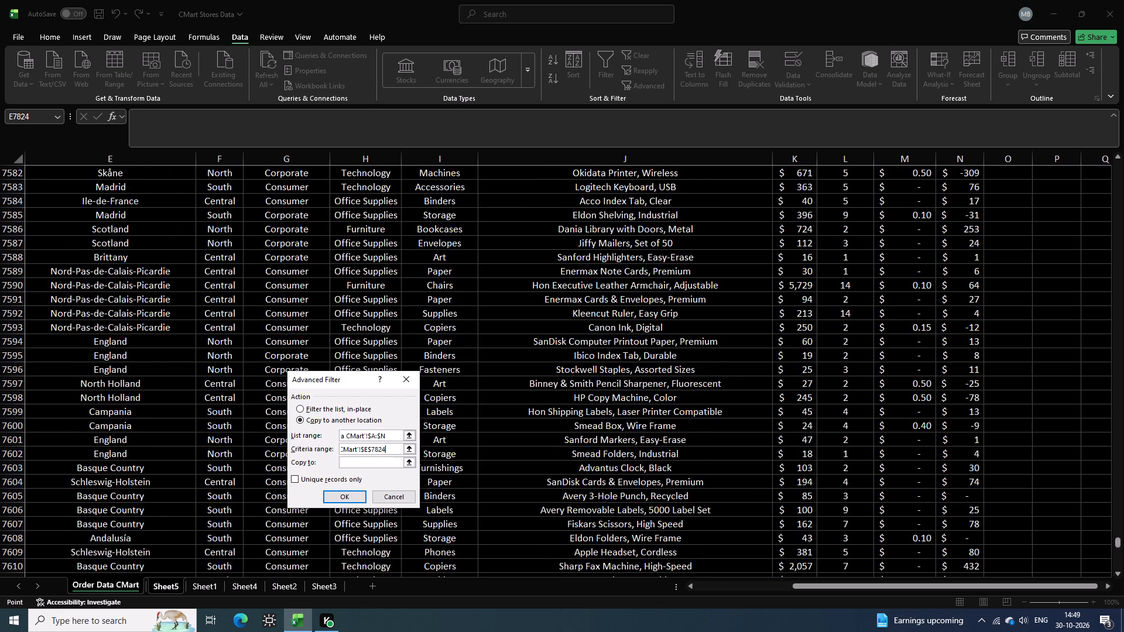
pyautogui.scroll(20, 175, 285)
pyautogui.scroll(11, 175, 285)
pyautogui.press('Up')
pyautogui.press('Up')
pyautogui.press('Up')
pyautogui.press('Up')
pyautogui.press('Up')
pyautogui.press('Up')
pyautogui.press('Up')
pyautogui.press('Up')
pyautogui.press('Up')
pyautogui.press('Up')
pyautogui.press('Up')
pyautogui.press('Up')
pyautogui.press('Up')
pyautogui.press('Up')
pyautogui.press('Up')
pyautogui.press('Up')
pyautogui.press('Up')
pyautogui.press('Up')
pyautogui.press('Up')
pyautogui.press('Up')
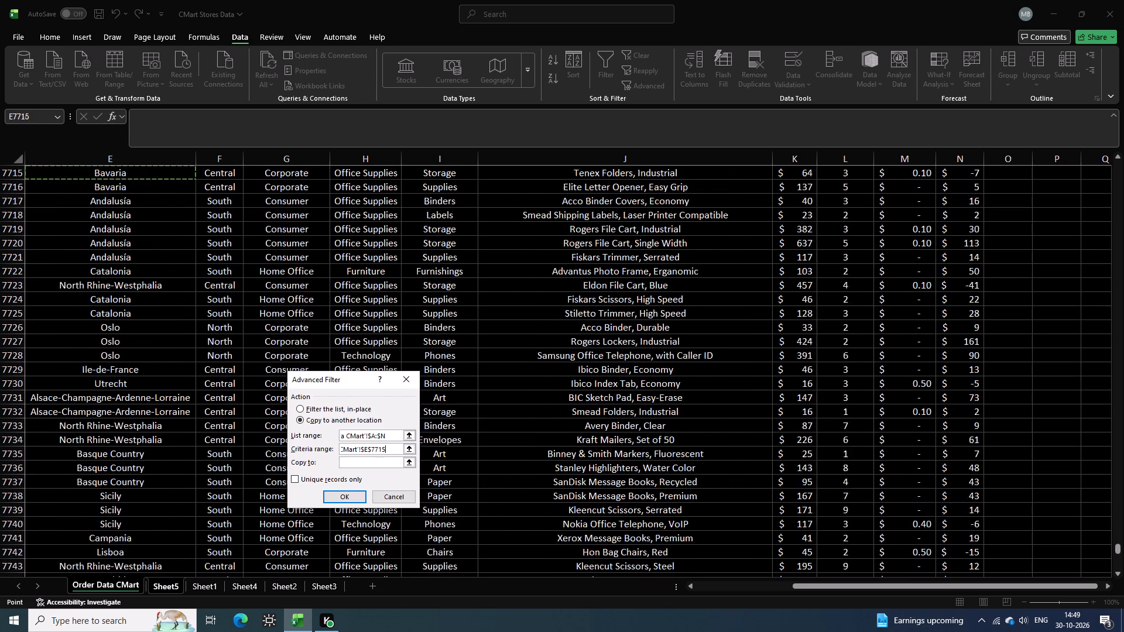
pyautogui.hotkey('ctrl', 'Up')
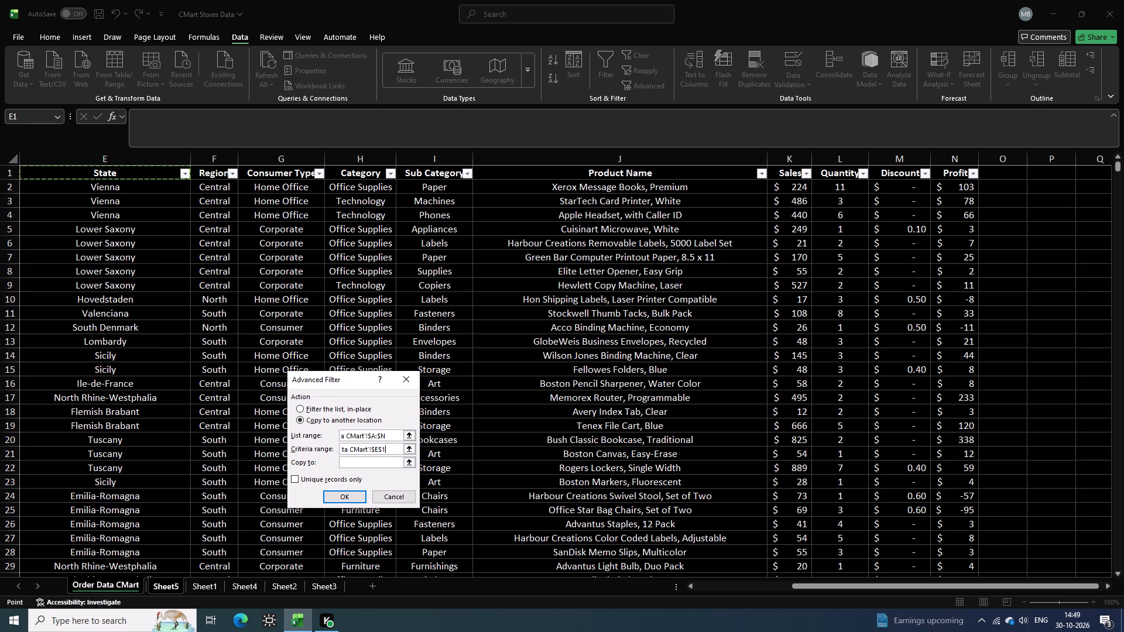
pyautogui.click(361, 173)
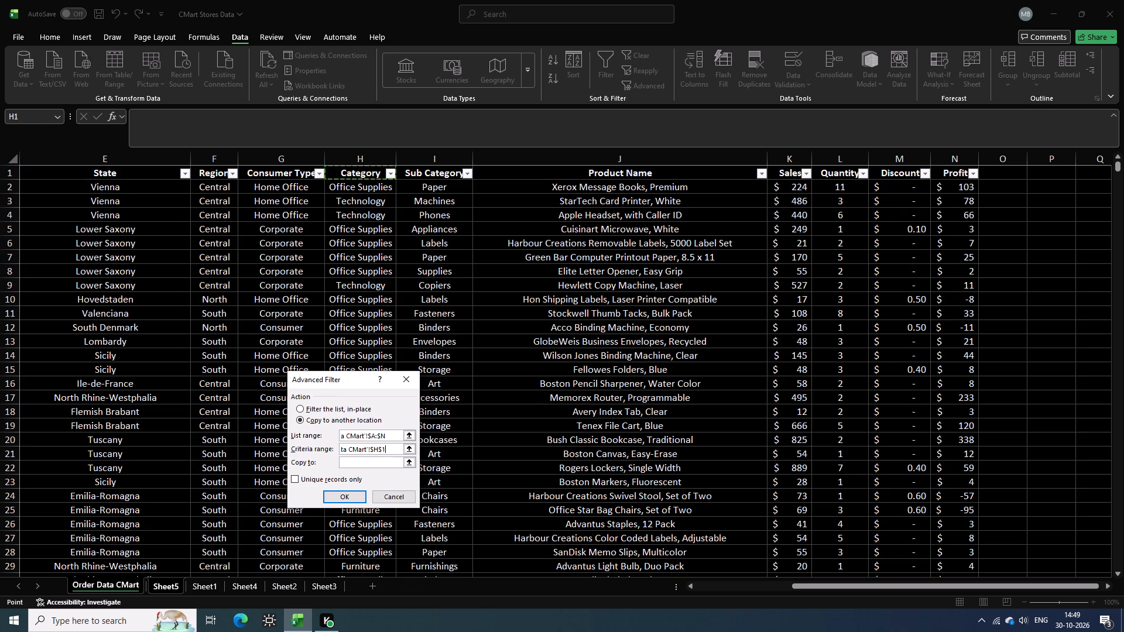
pyautogui.moveTo(290, 171); pyautogui.dragTo(292, 184)
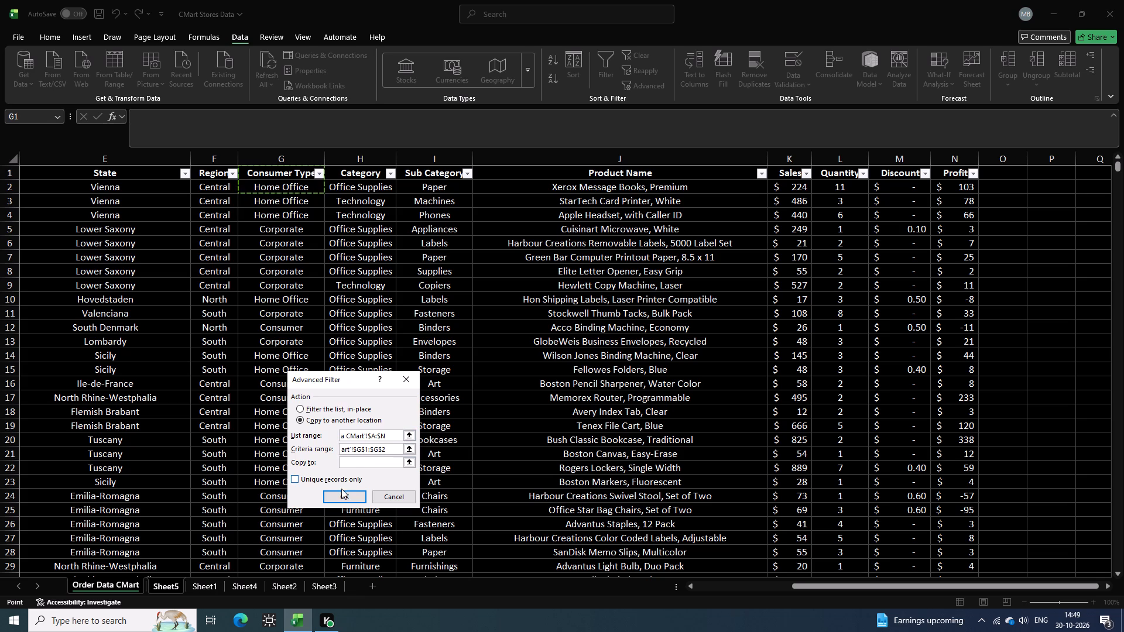
# Set the Advanced Filter's copy destination to cell A1 of Sheet5 and run the filter to extract the Home Office orders.
pyautogui.click(348, 466)
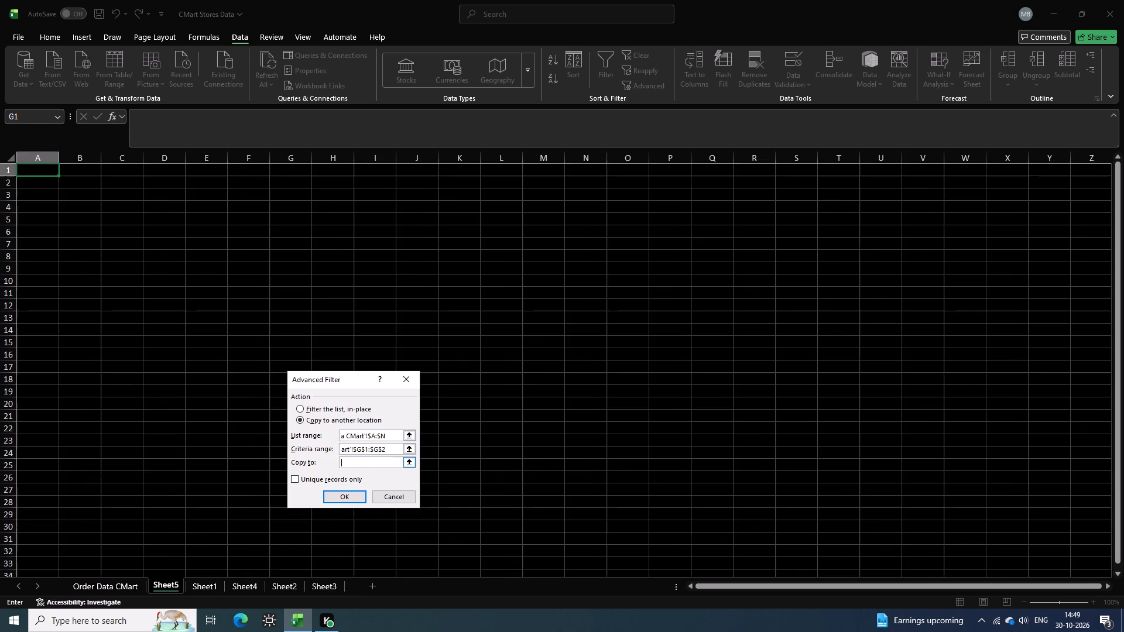
pyautogui.click(42, 171)
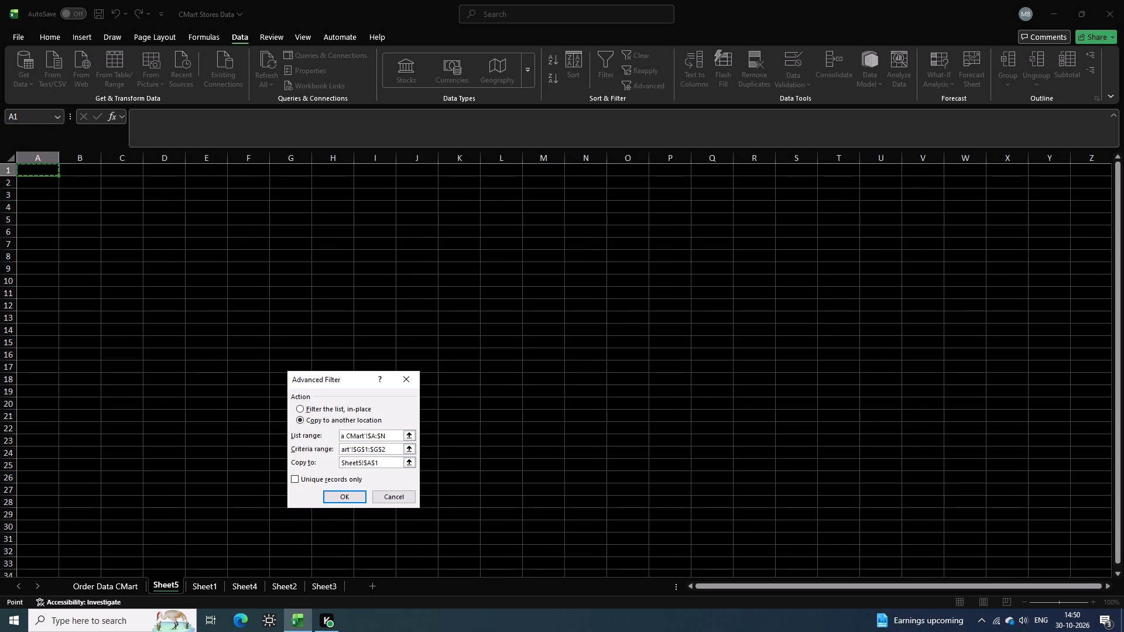
pyautogui.click(352, 494)
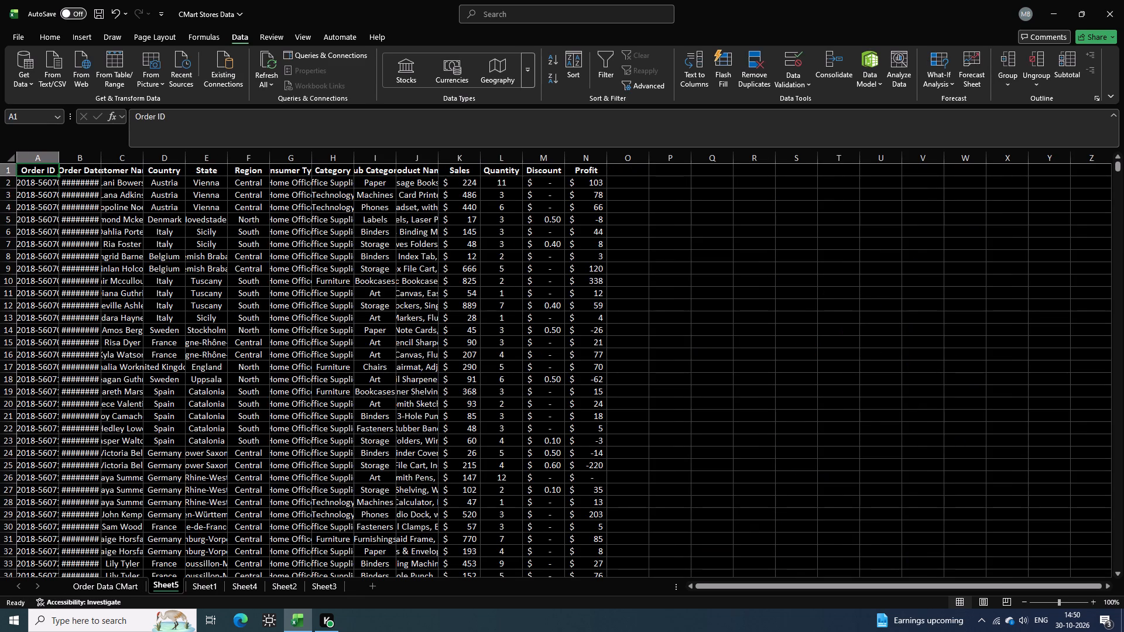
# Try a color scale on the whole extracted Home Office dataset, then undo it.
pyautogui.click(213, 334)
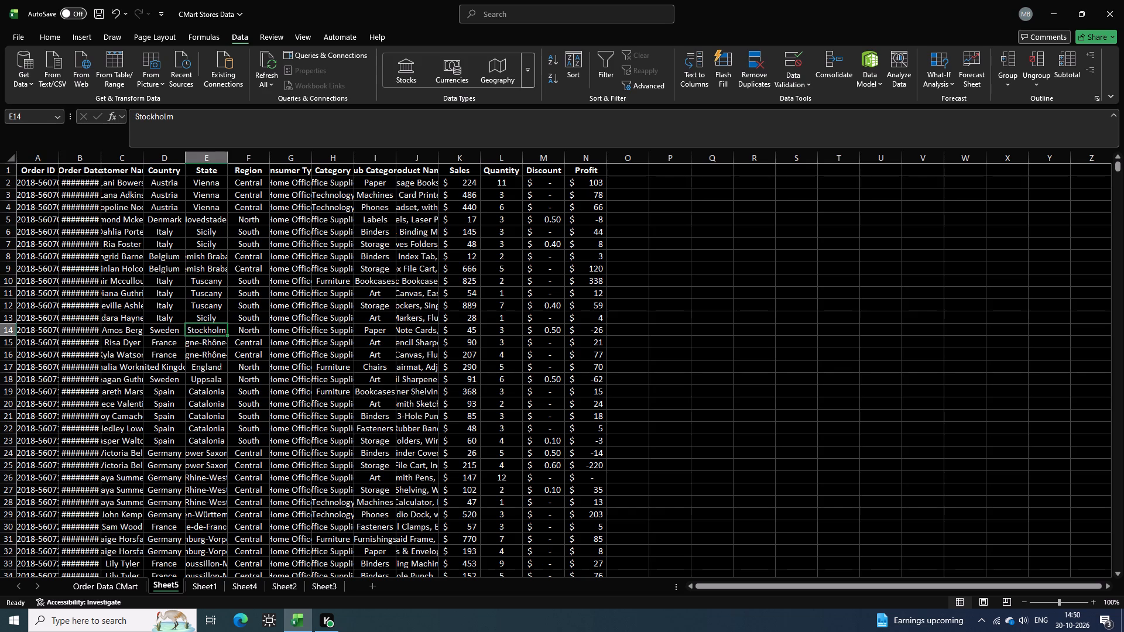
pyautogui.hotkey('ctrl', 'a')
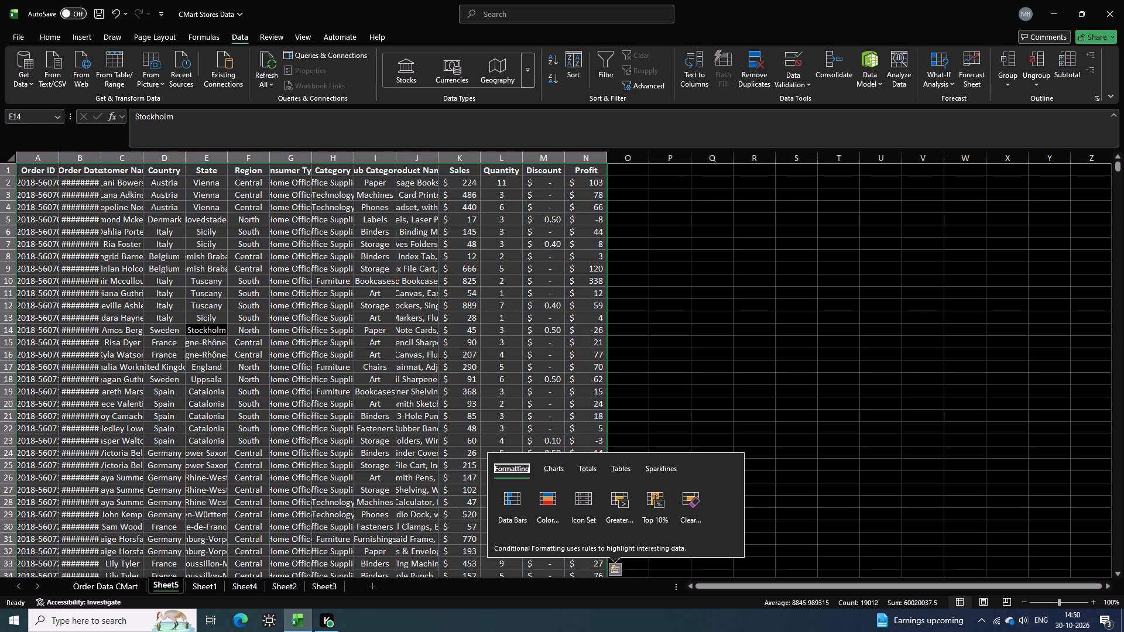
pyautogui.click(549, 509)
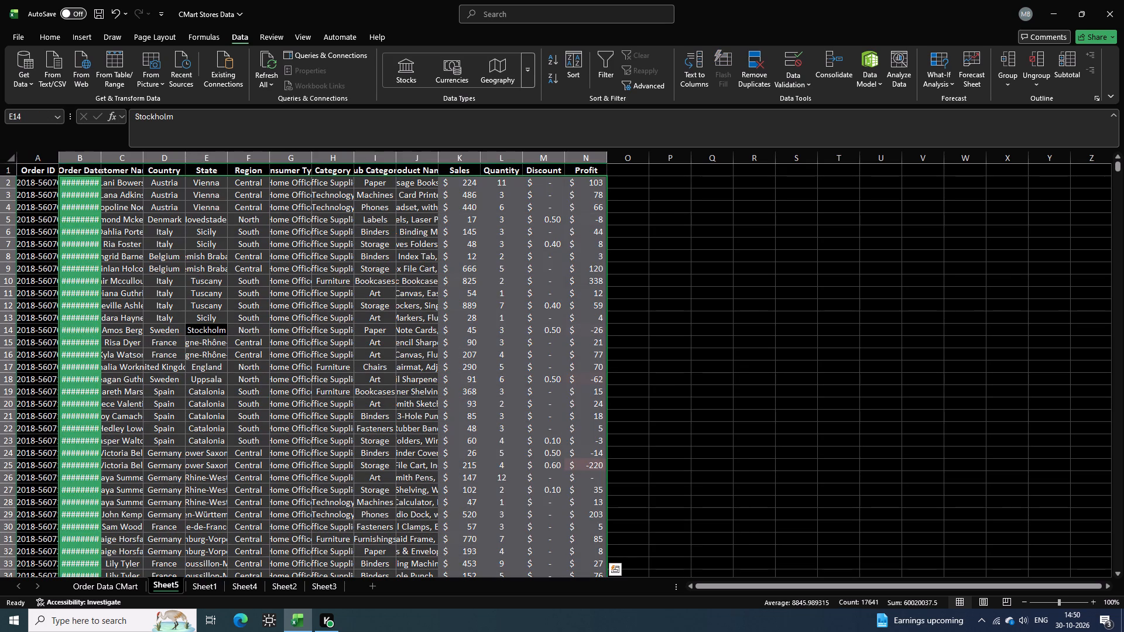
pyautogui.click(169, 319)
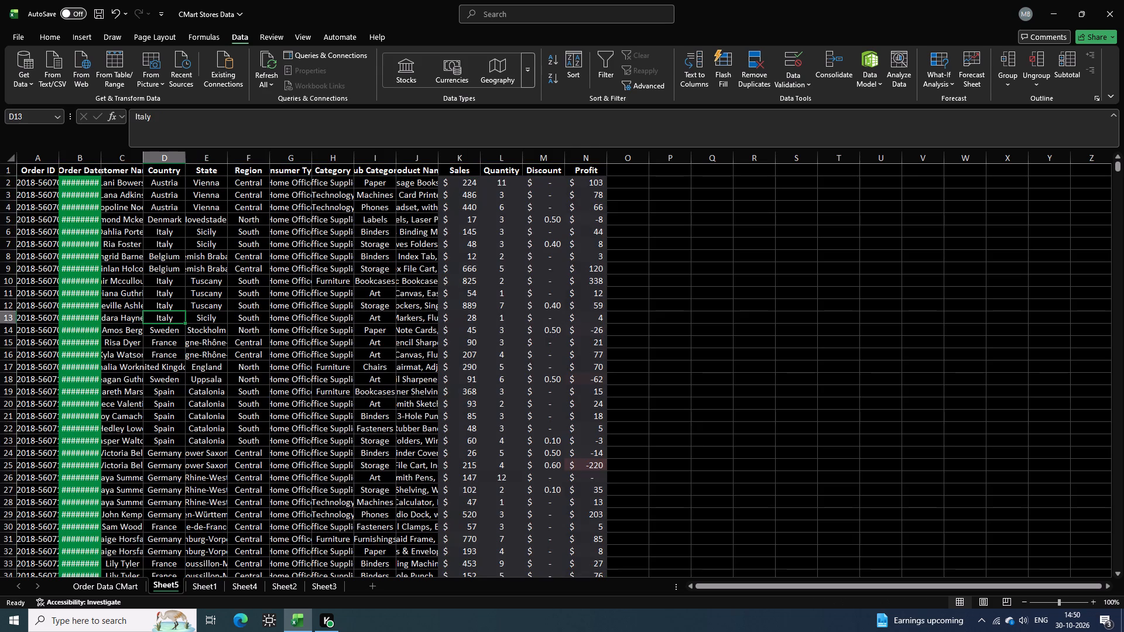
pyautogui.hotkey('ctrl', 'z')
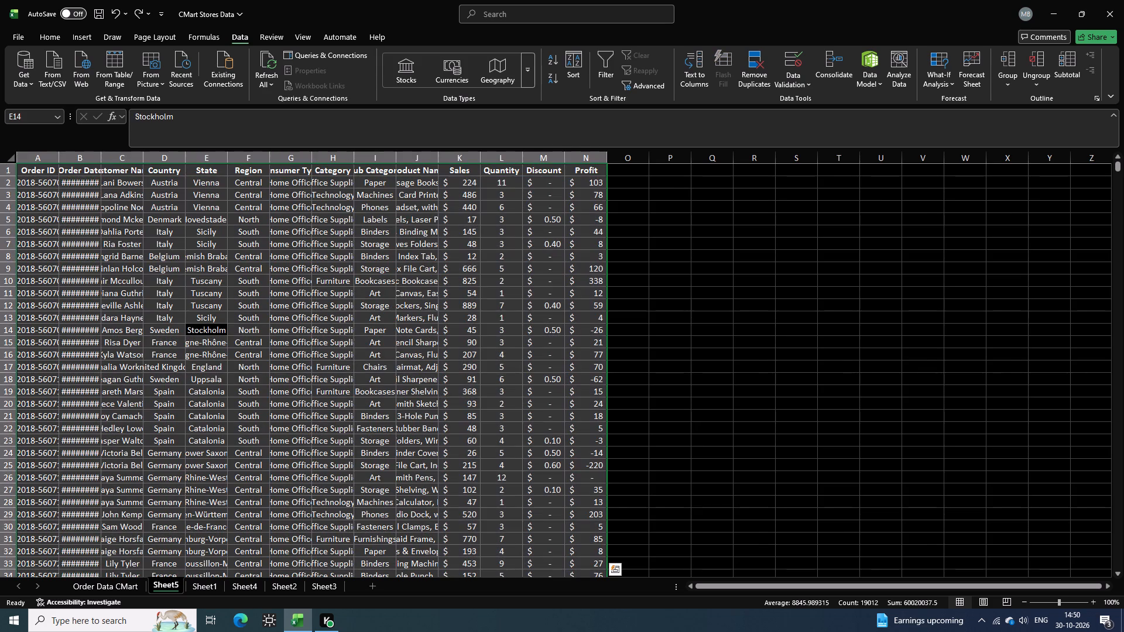
# AutoFit the column widths of the entire extracted Home Office dataset on Sheet5.
pyautogui.click(159, 354)
pyautogui.hotkey('ctrl', 'a')
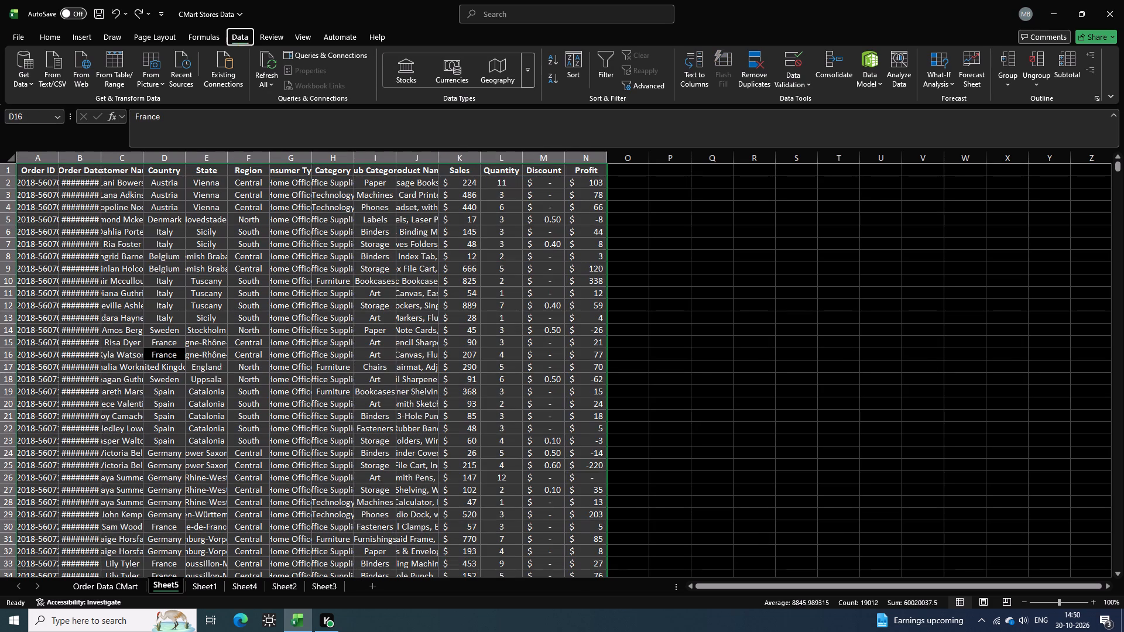
pyautogui.write('ho')
pyautogui.press('i')
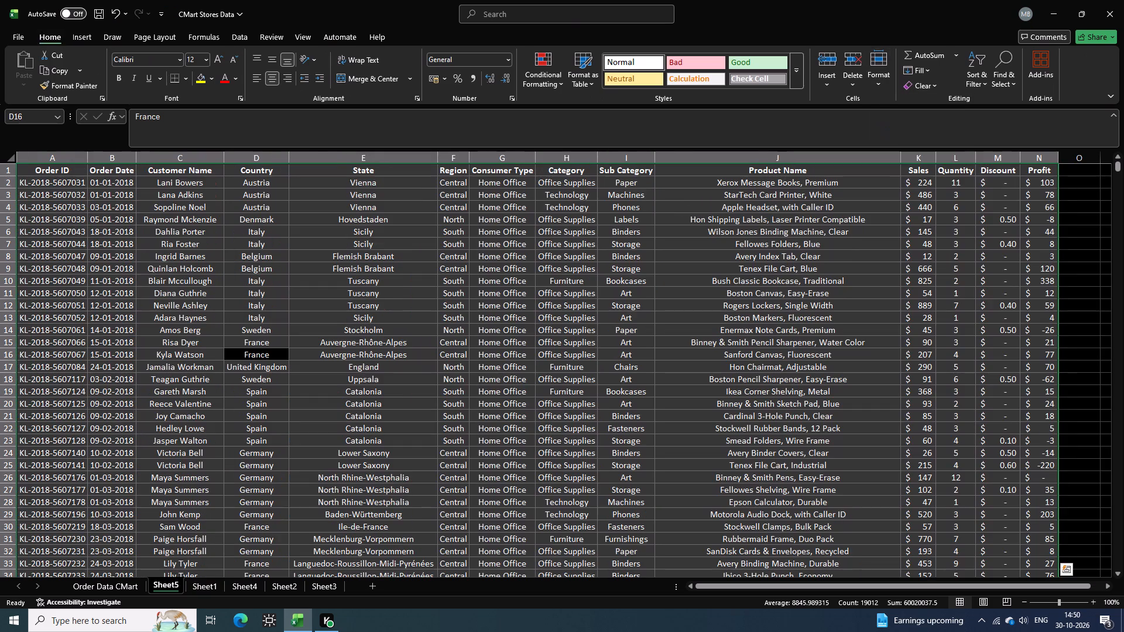
pyautogui.click(170, 305)
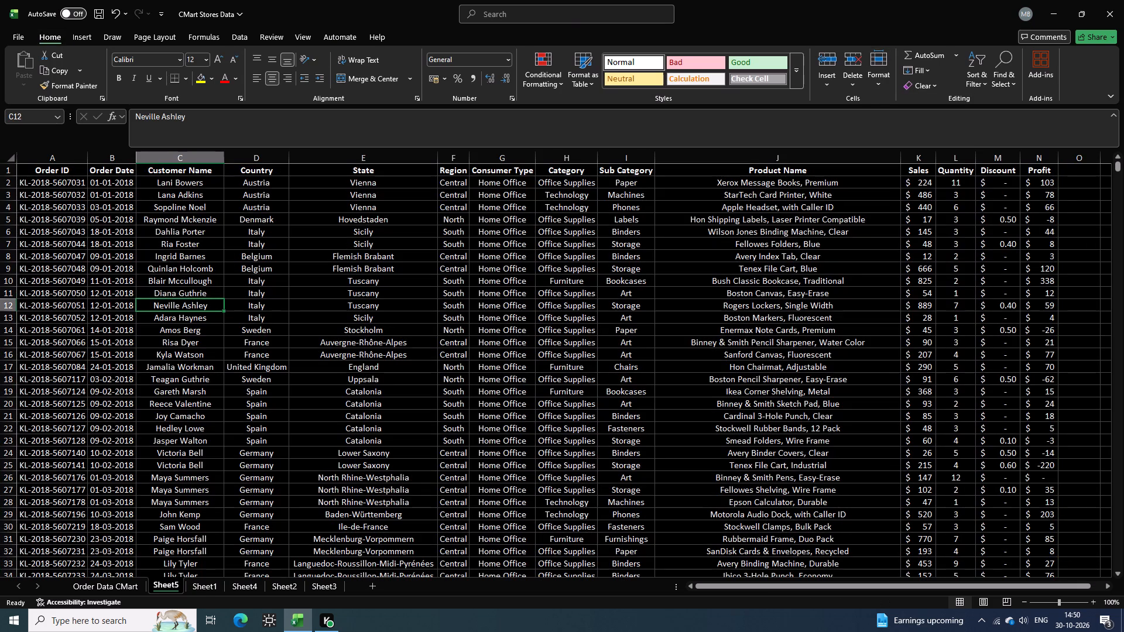
# Slightly widen the Order ID, Order Date and Country columns and fine-tune the Customer Name and State column widths on Sheet5.
pyautogui.moveTo(87, 157); pyautogui.dragTo(103, 160)
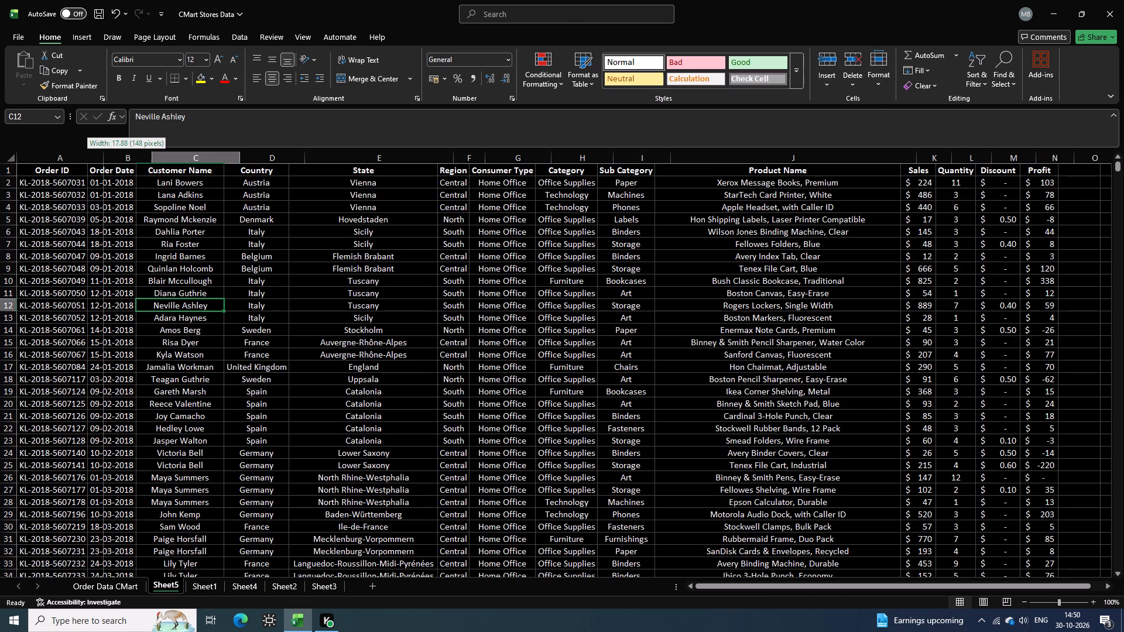
pyautogui.moveTo(103, 160); pyautogui.dragTo(100, 162)
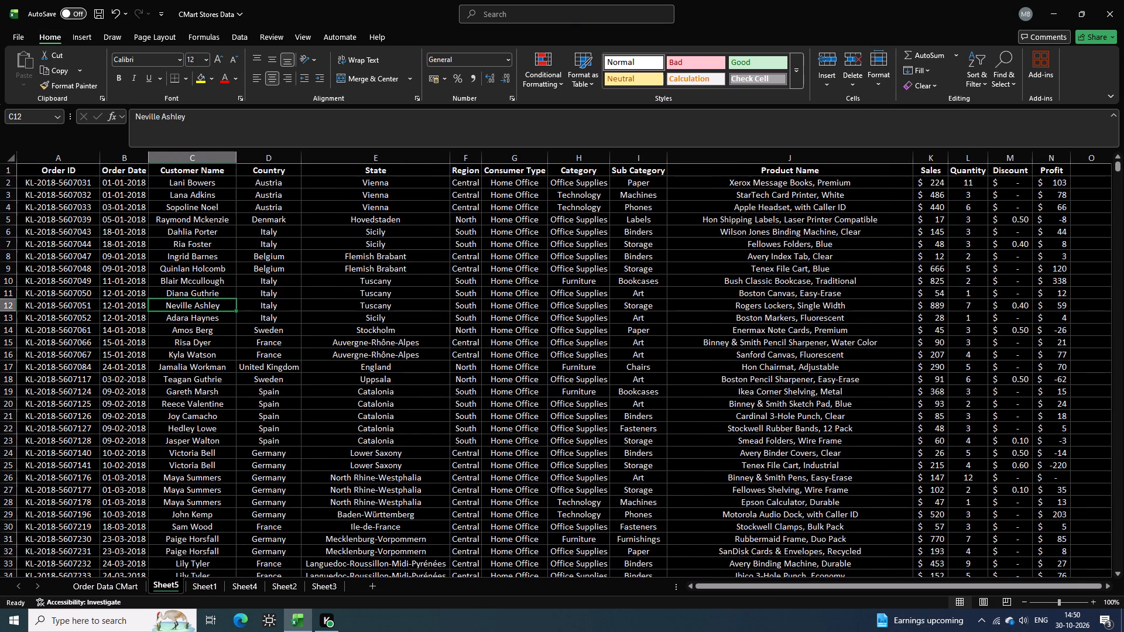
pyautogui.moveTo(145, 159); pyautogui.dragTo(152, 160)
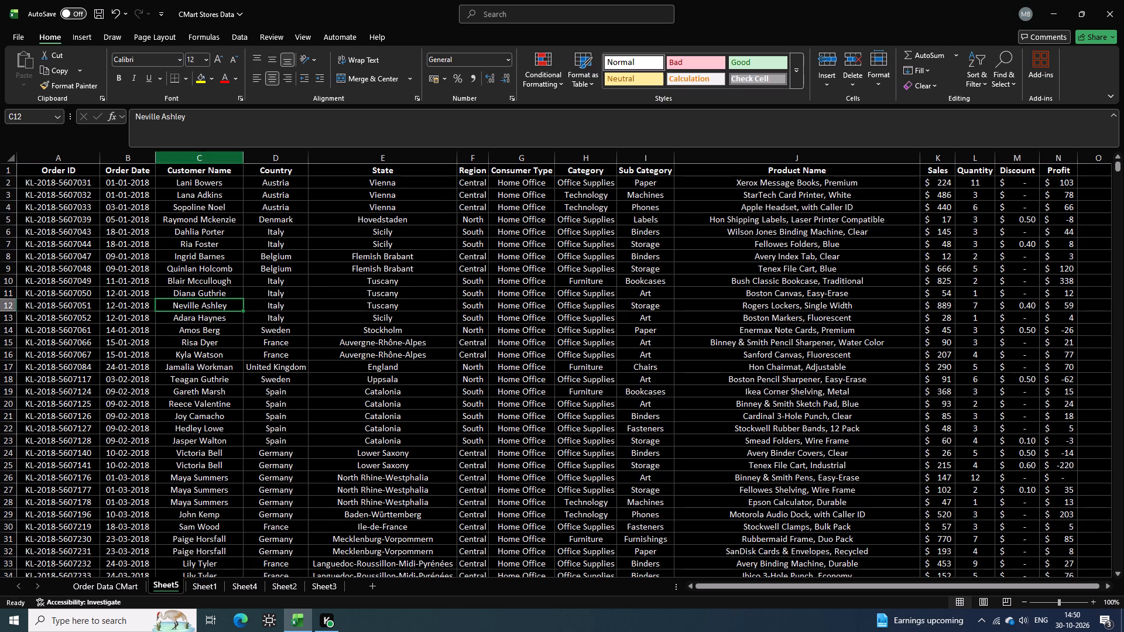
pyautogui.moveTo(155, 153); pyautogui.dragTo(169, 161)
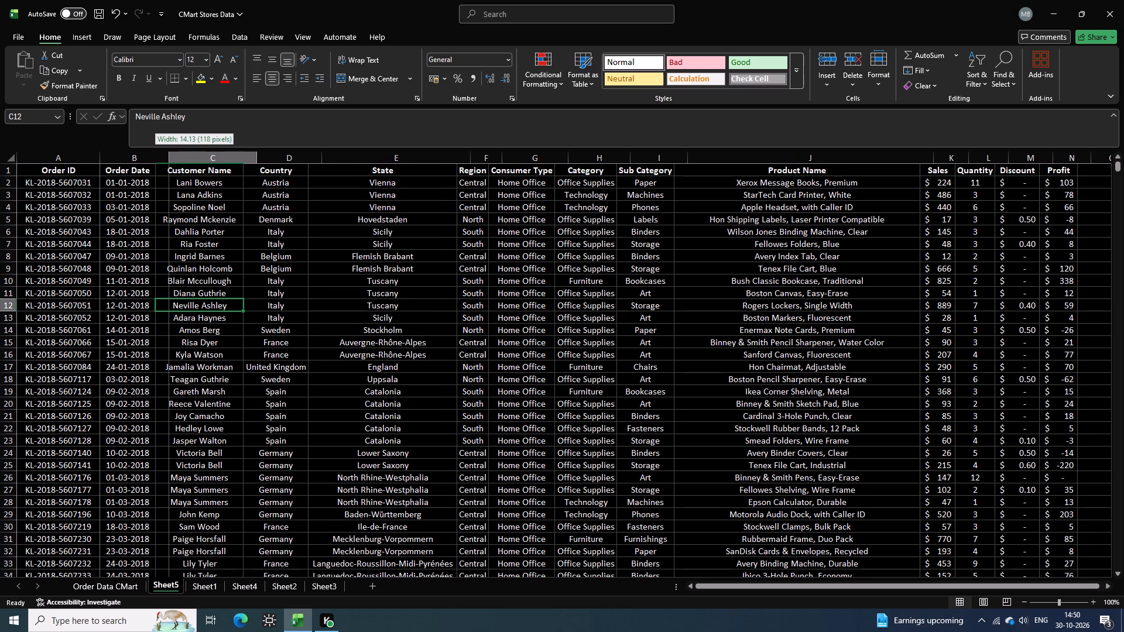
pyautogui.moveTo(169, 161); pyautogui.dragTo(168, 161)
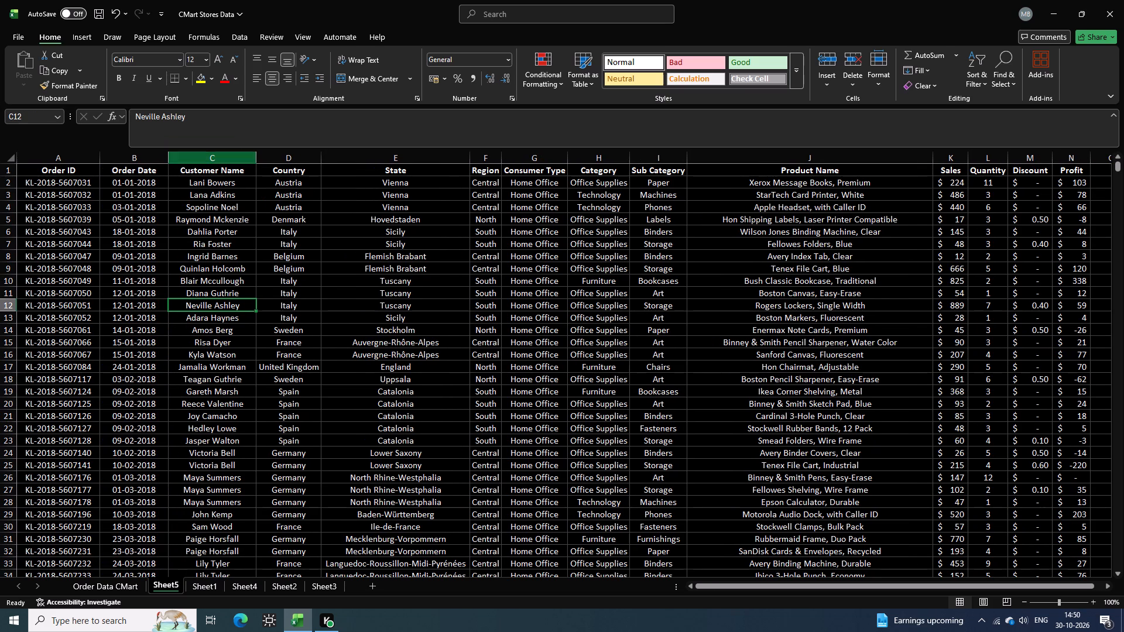
pyautogui.click(255, 159)
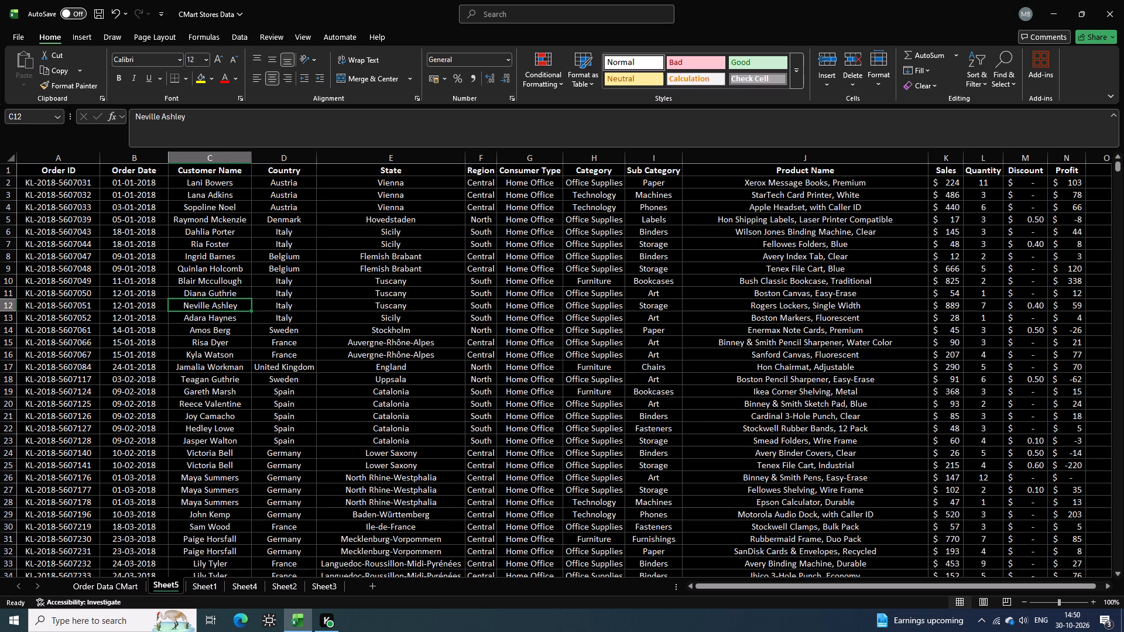
pyautogui.moveTo(314, 158); pyautogui.dragTo(325, 159)
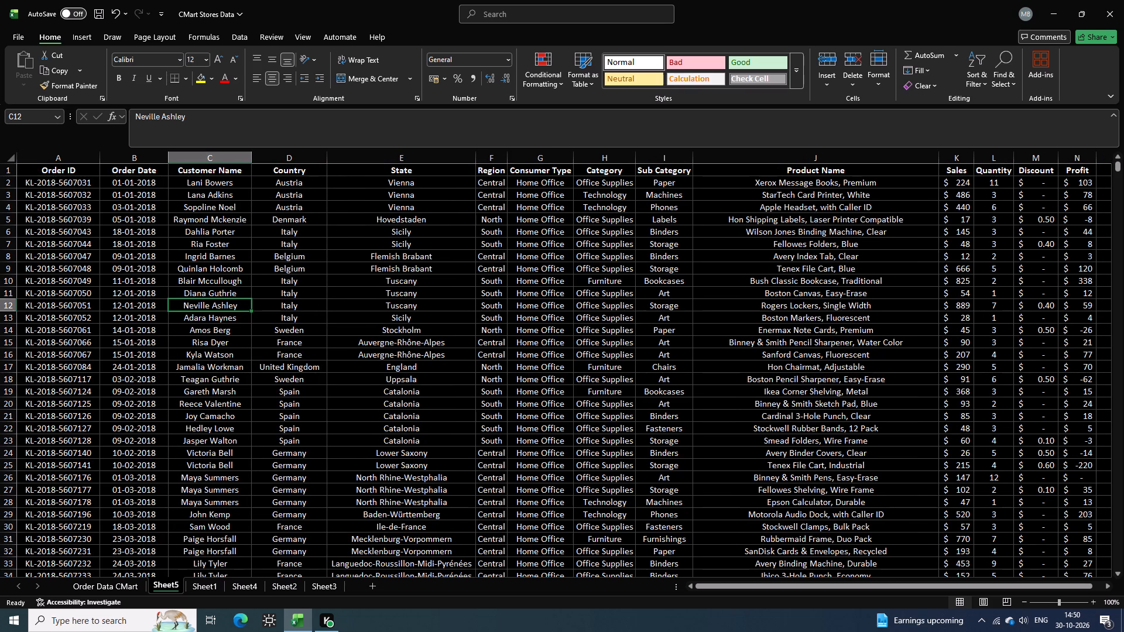
pyautogui.moveTo(474, 161); pyautogui.dragTo(468, 162)
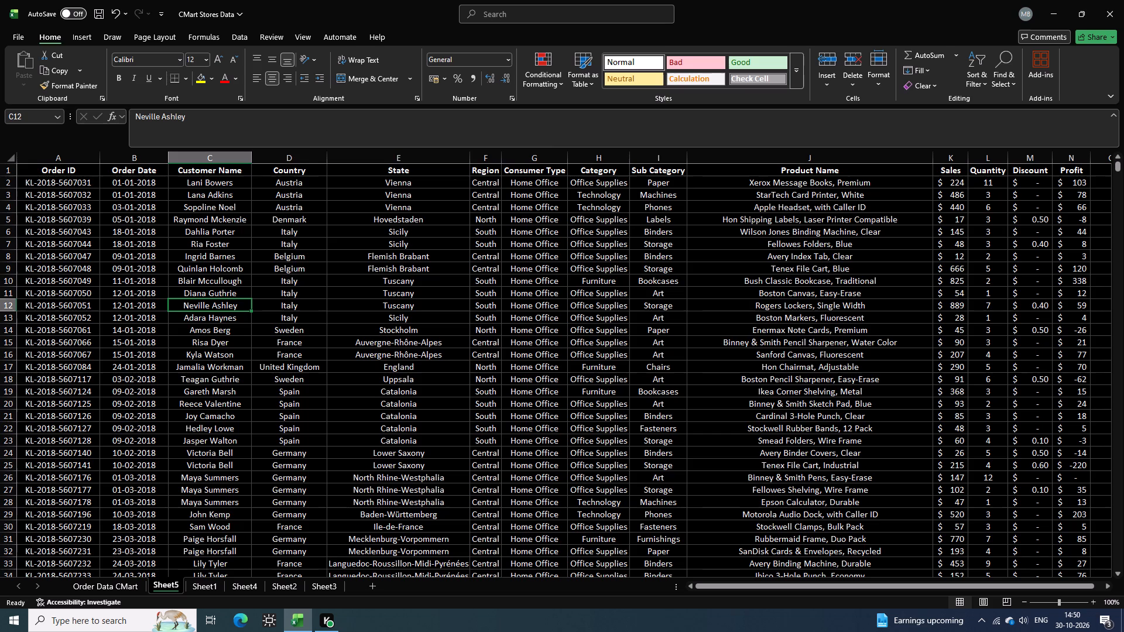
# Review the extracted Home Office orders on Sheet5 and check the regional sales pie chart on Sheet3.
pyautogui.scroll(4, 582, 322)
pyautogui.click(417, 366)
pyautogui.click(382, 380)
pyautogui.scroll(-2, 348, 434)
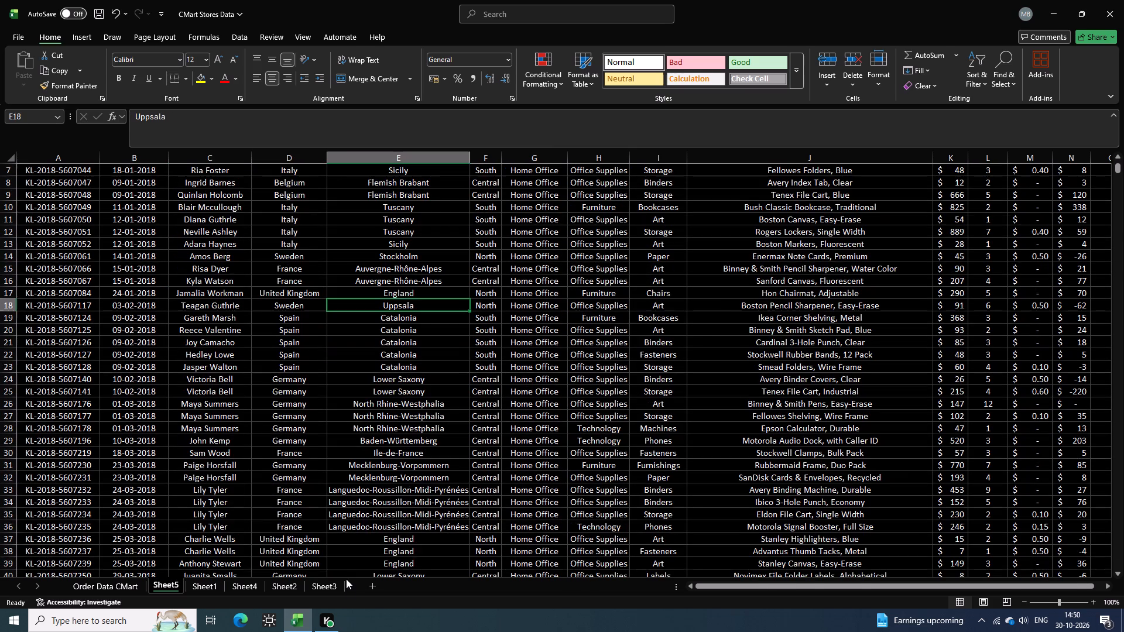
pyautogui.click(338, 590)
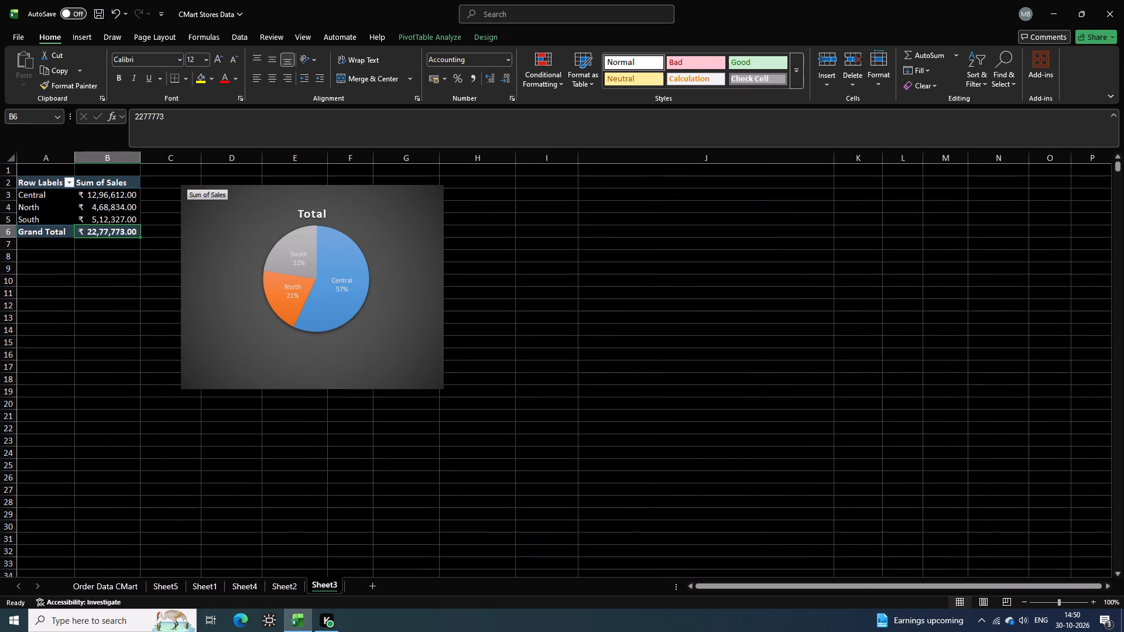
pyautogui.click(169, 583)
pyautogui.scroll(4, 294, 387)
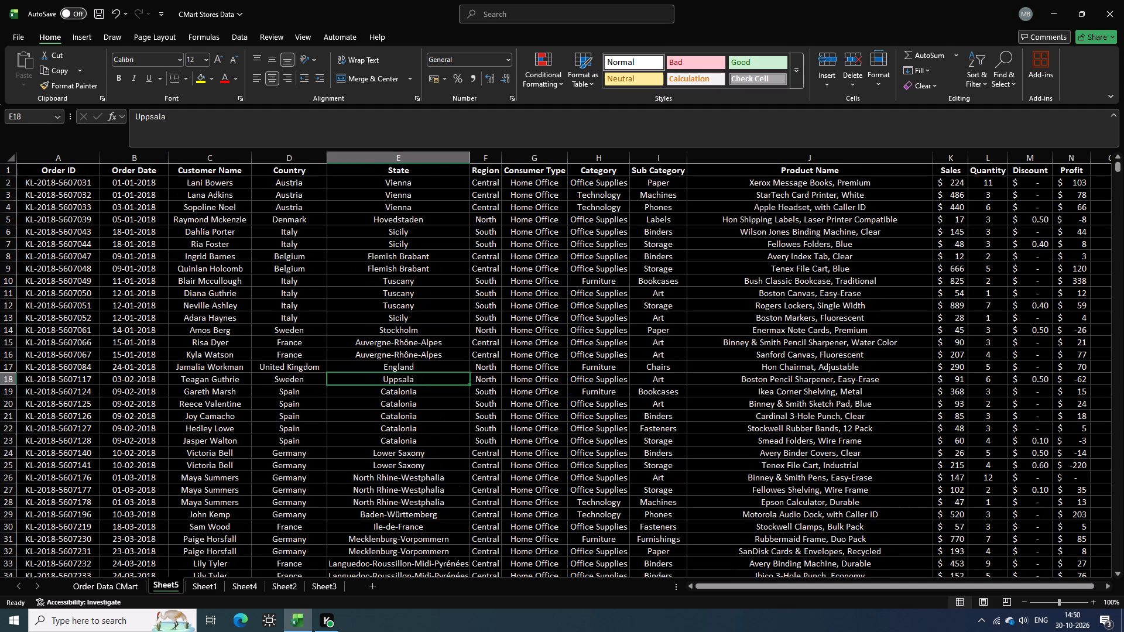
pyautogui.scroll(11, 294, 387)
pyautogui.scroll(-1, 215, 319)
pyautogui.scroll(4, 213, 319)
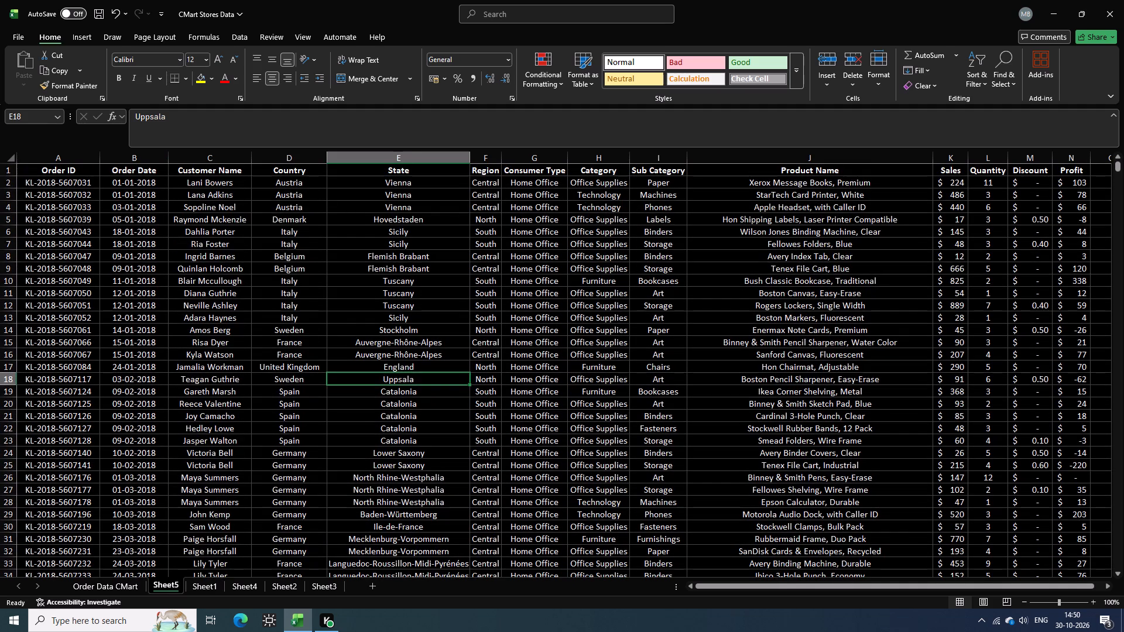
pyautogui.scroll(-20, 231, 246)
pyautogui.scroll(-5, 231, 246)
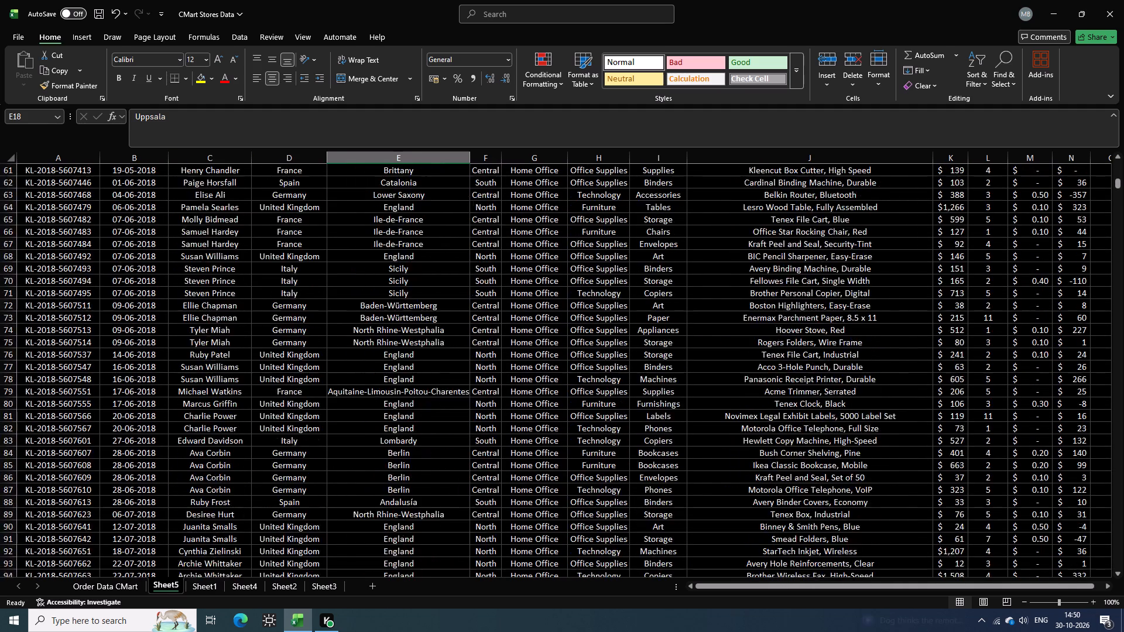
pyautogui.scroll(-20, 178, 464)
pyautogui.scroll(-20, 178, 464)
pyautogui.scroll(-7, 178, 464)
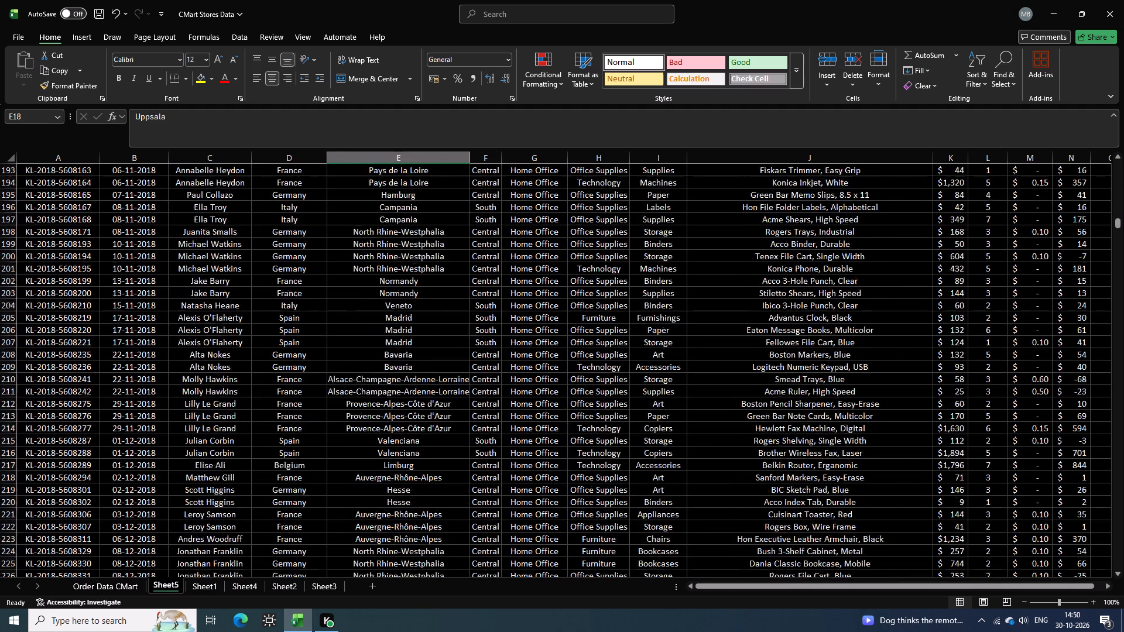
pyautogui.scroll(-20, 213, 380)
pyautogui.scroll(-5, 213, 380)
pyautogui.scroll(20, 224, 439)
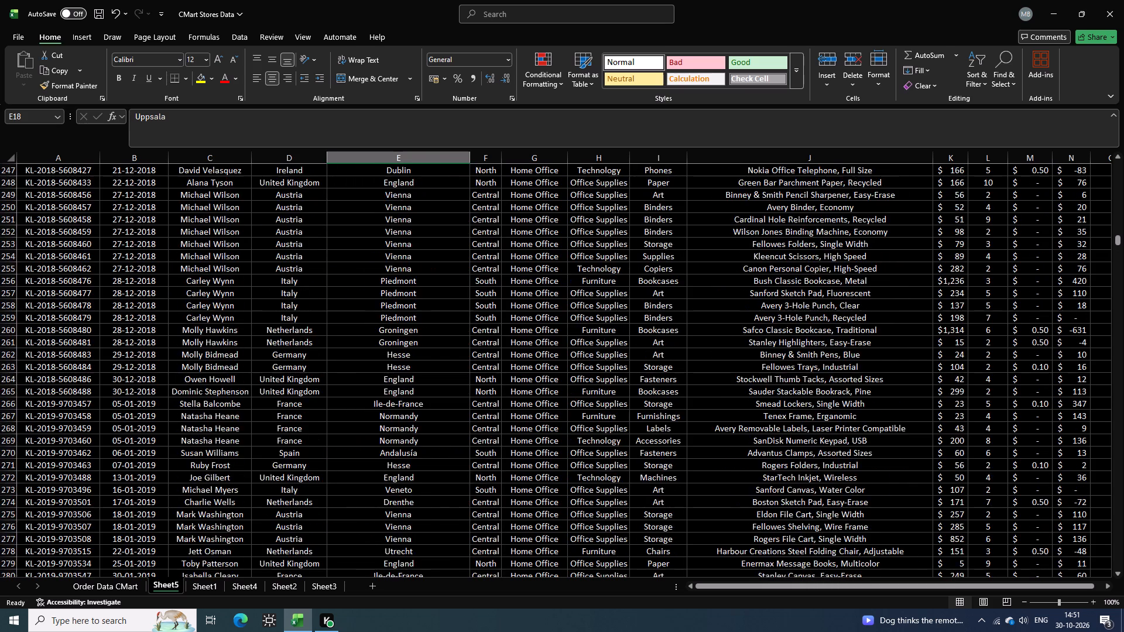
pyautogui.scroll(9, 240, 432)
# Add list data validation with an in-cell dropdown to cell R19 on Sheet5, using the whole column K as its source.
pyautogui.press('Right')
pyautogui.press('Right')
pyautogui.press('Right')
pyautogui.press('Right')
pyautogui.press('Right')
pyautogui.press('Right')
pyautogui.press('Right')
pyautogui.press('Right')
pyautogui.press('Right')
pyautogui.press('Right')
pyautogui.press('Right')
pyautogui.press('Right')
pyautogui.press('Right')
pyautogui.press('Right')
pyautogui.press('Right')
pyautogui.press('Right')
pyautogui.press('Right')
pyautogui.press('Right')
pyautogui.press('Right')
pyautogui.press('Right')
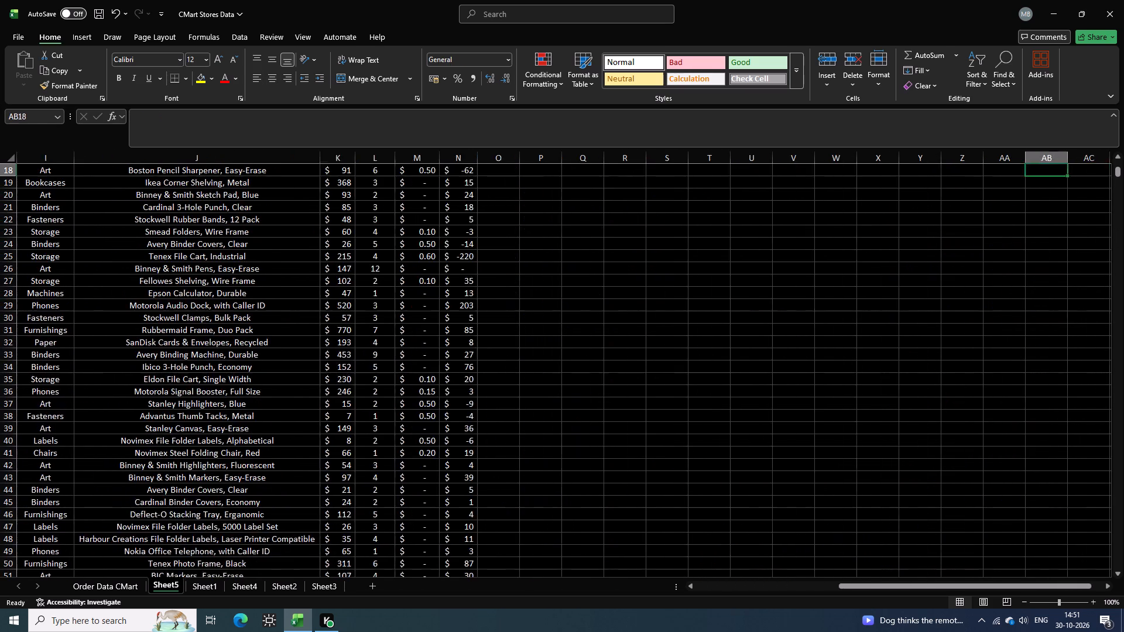
pyautogui.click(327, 188)
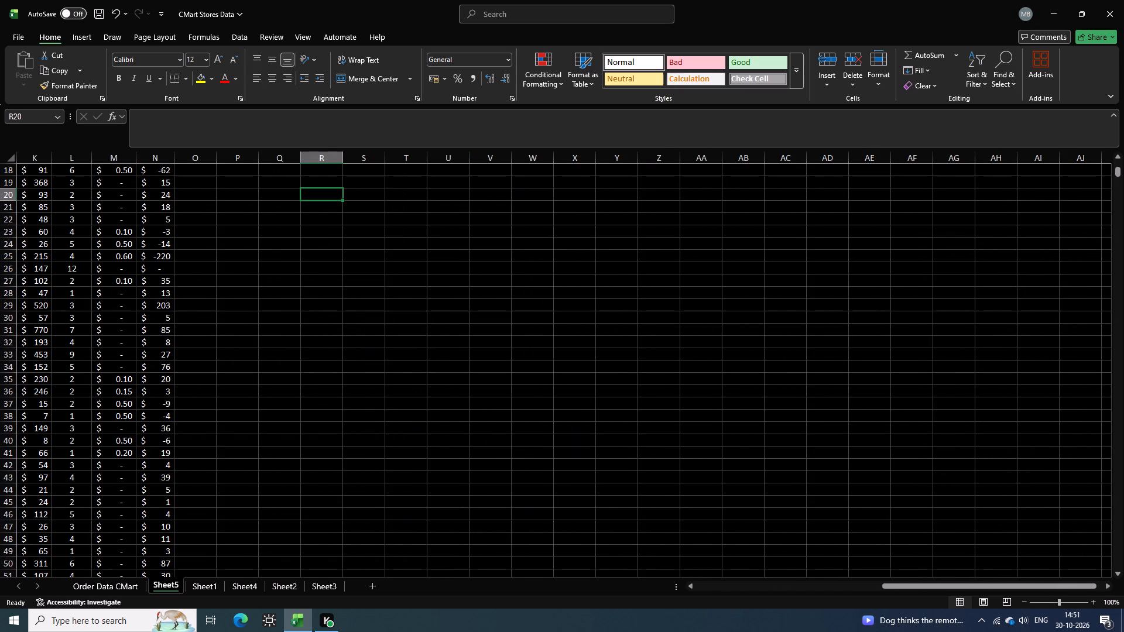
pyautogui.click(327, 187)
pyautogui.click(327, 184)
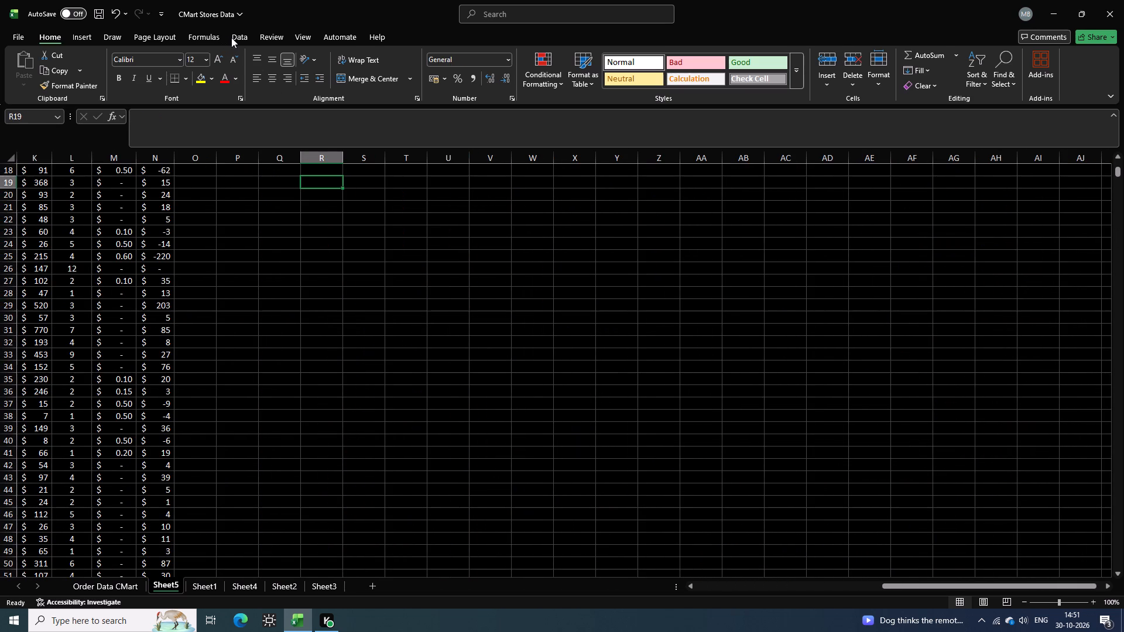
pyautogui.click(238, 37)
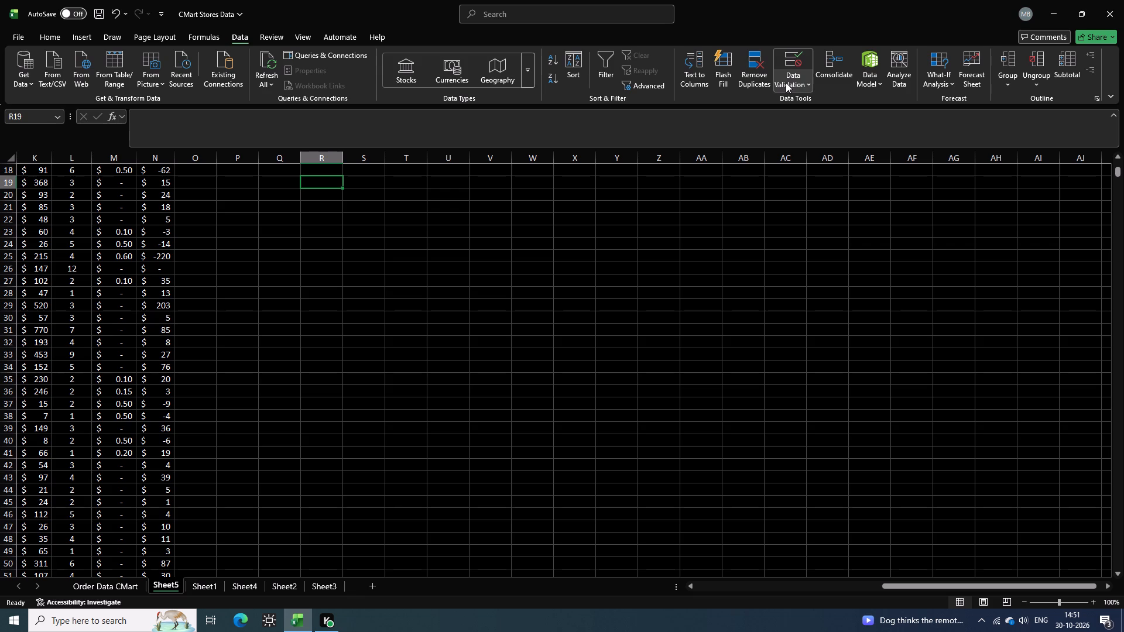
pyautogui.click(808, 85)
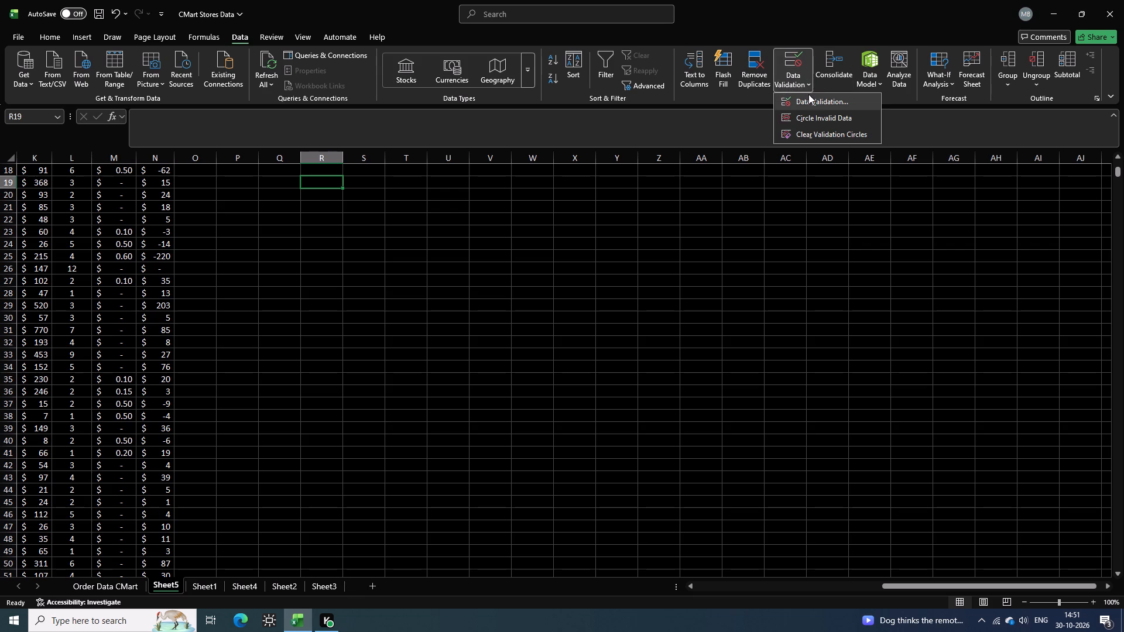
pyautogui.click(808, 95)
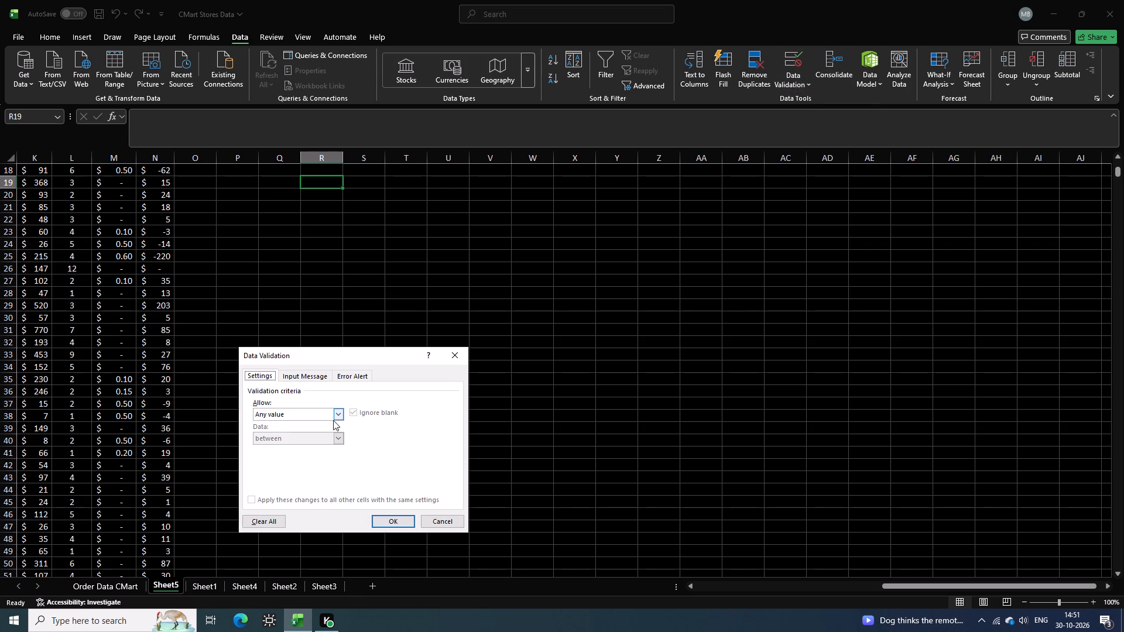
pyautogui.click(338, 417)
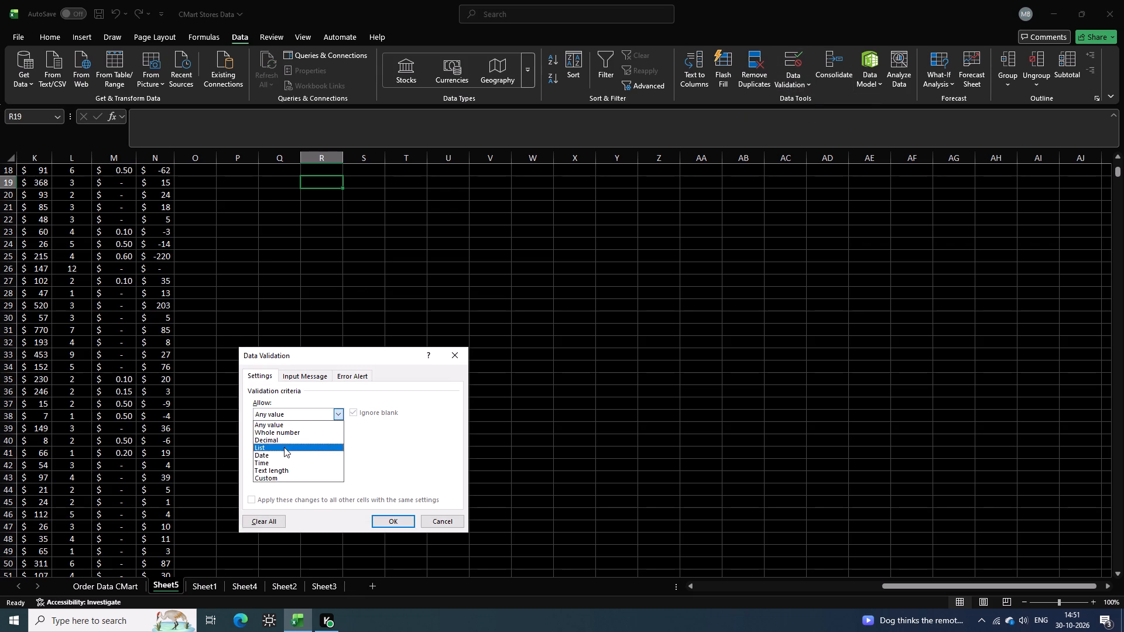
pyautogui.click(284, 447)
pyautogui.click(276, 460)
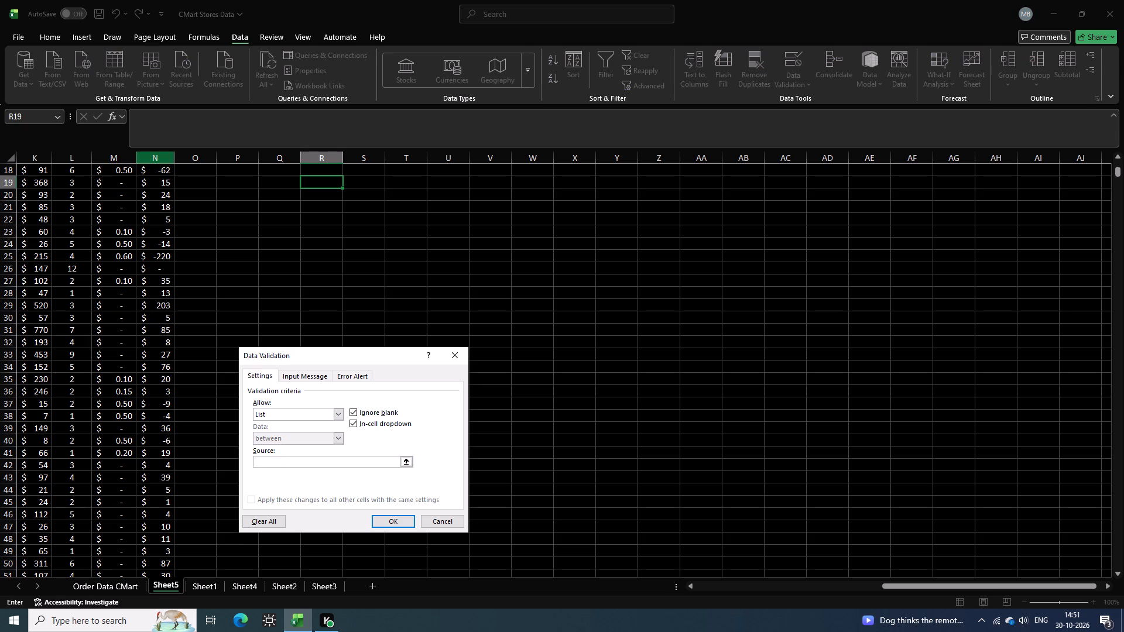
pyautogui.click(44, 160)
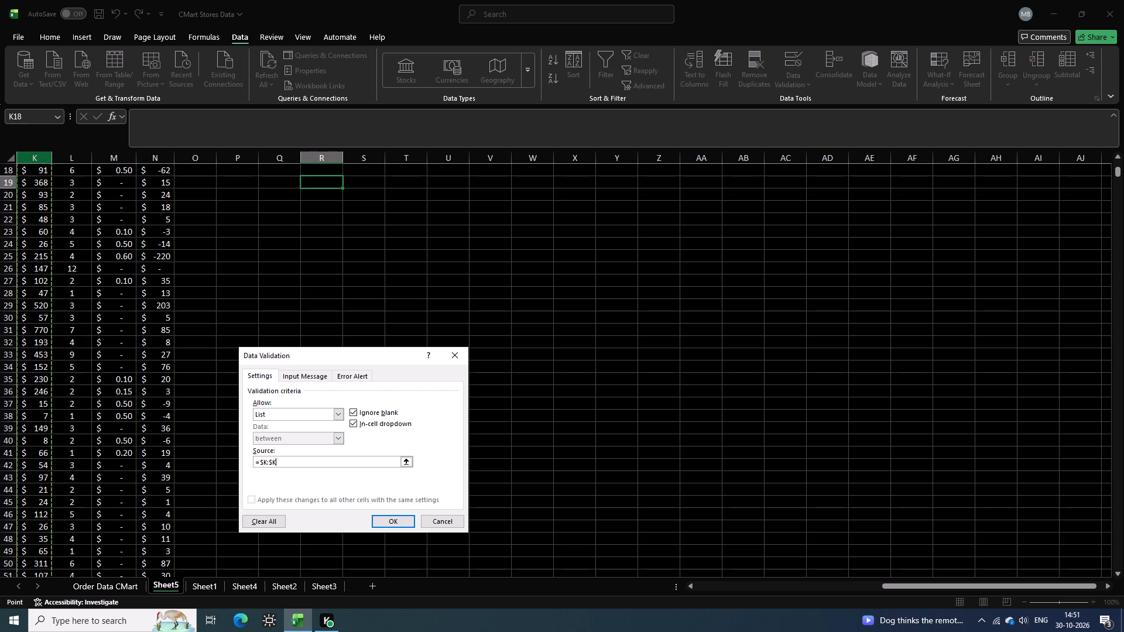
pyautogui.click(399, 517)
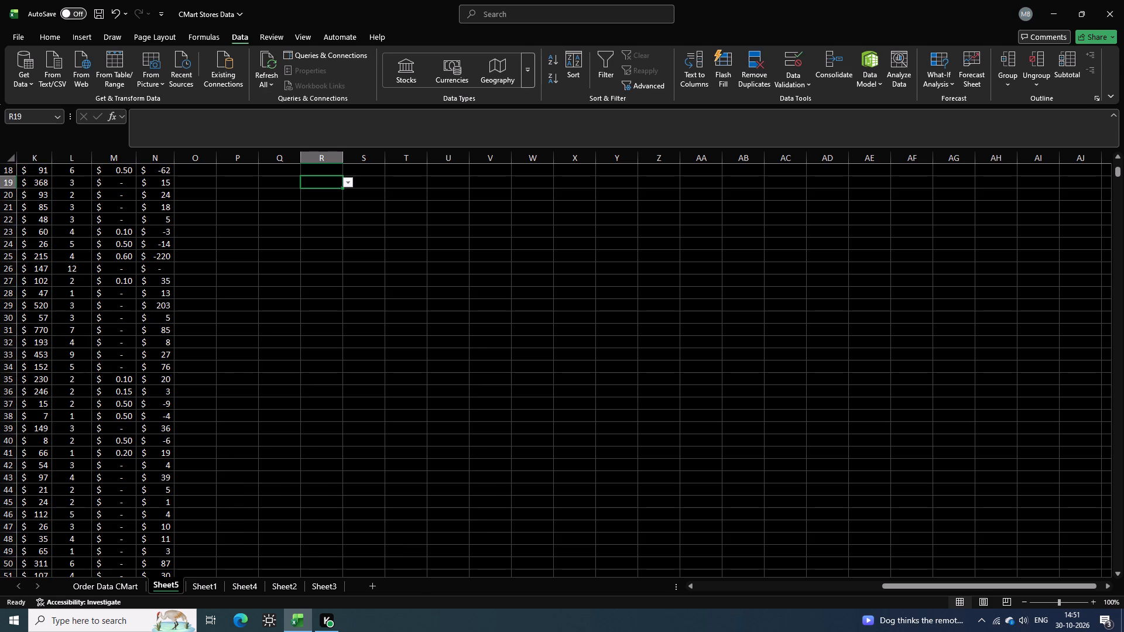
# Choose $693 from the dropdown list in cell R19.
pyautogui.click(351, 184)
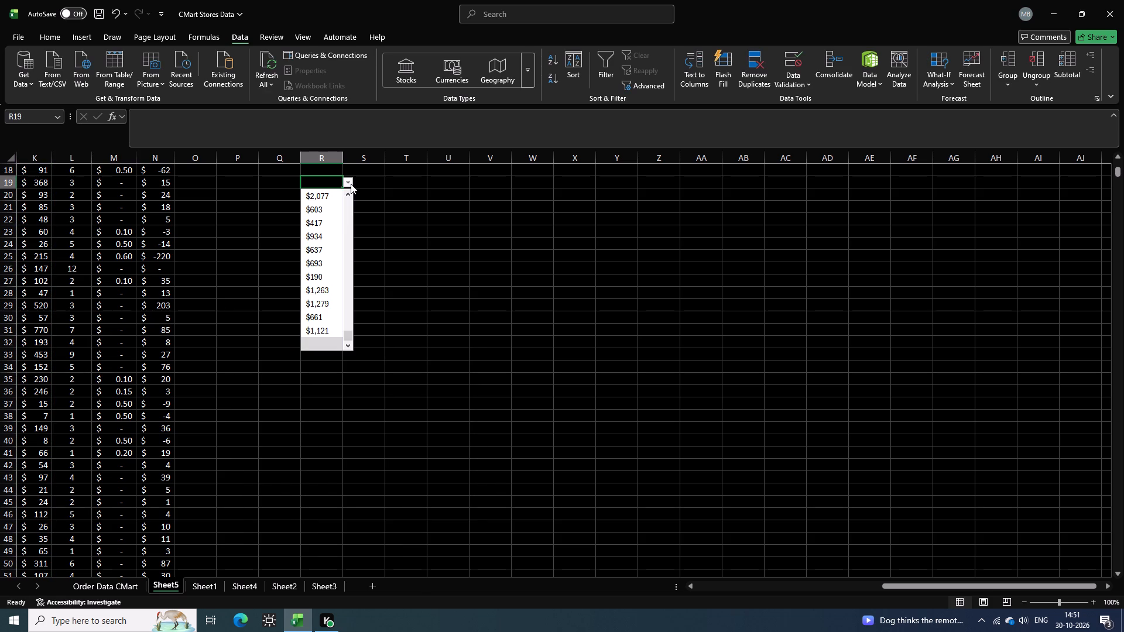
pyautogui.click(326, 268)
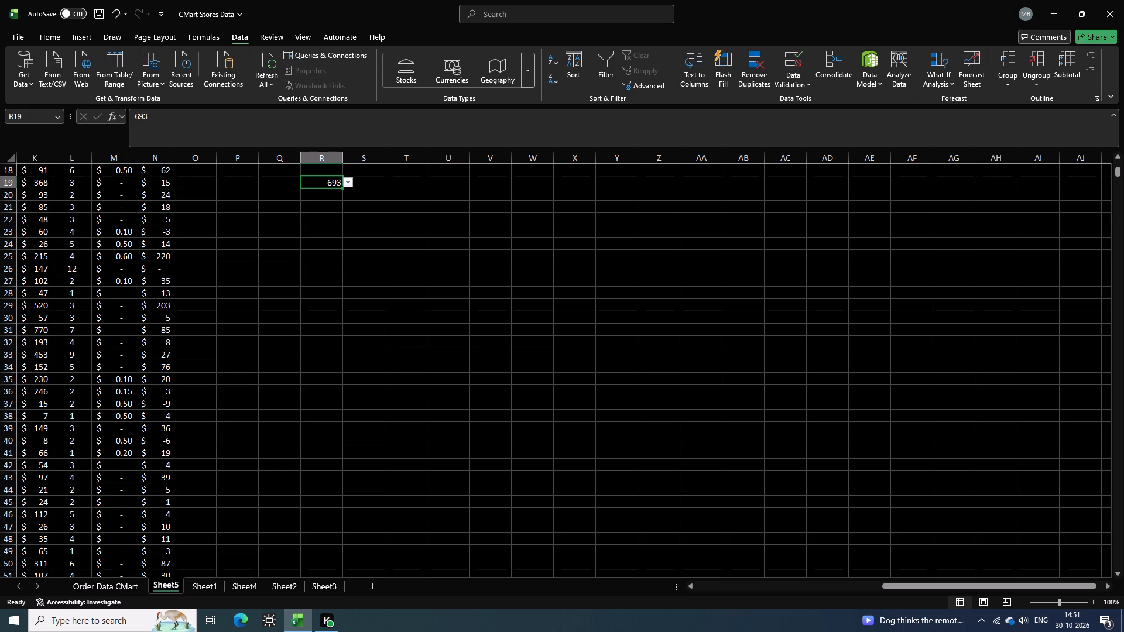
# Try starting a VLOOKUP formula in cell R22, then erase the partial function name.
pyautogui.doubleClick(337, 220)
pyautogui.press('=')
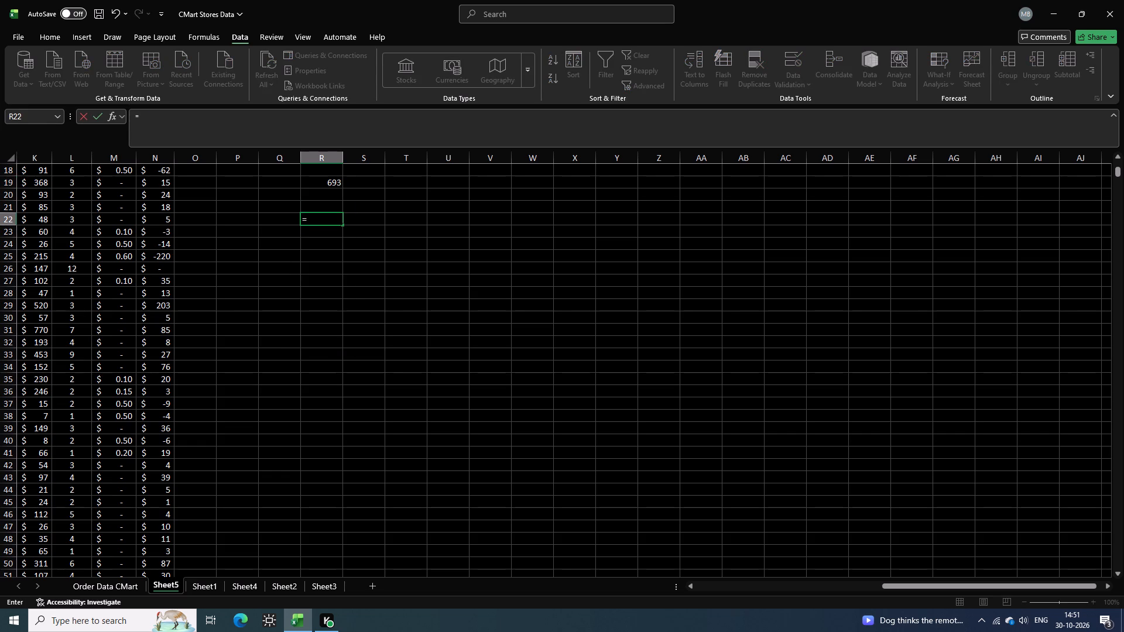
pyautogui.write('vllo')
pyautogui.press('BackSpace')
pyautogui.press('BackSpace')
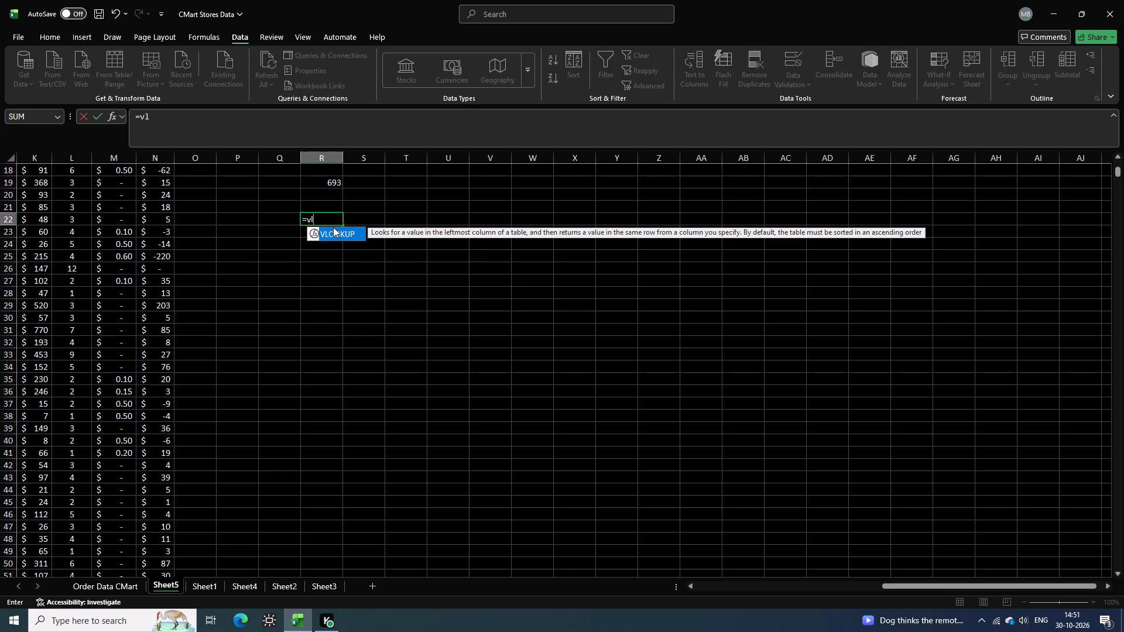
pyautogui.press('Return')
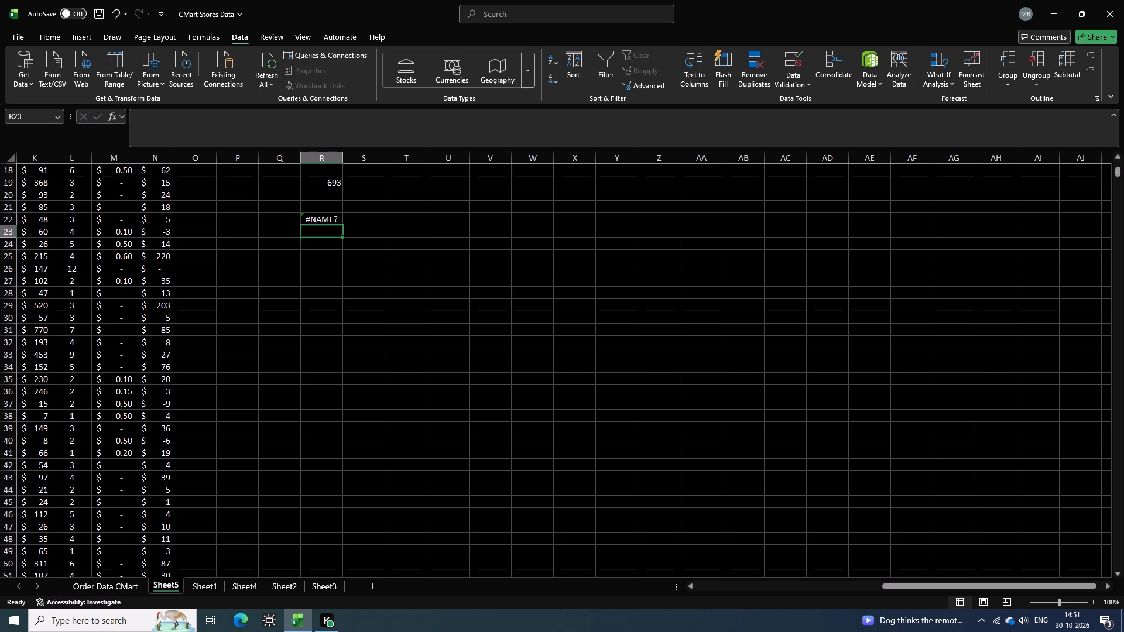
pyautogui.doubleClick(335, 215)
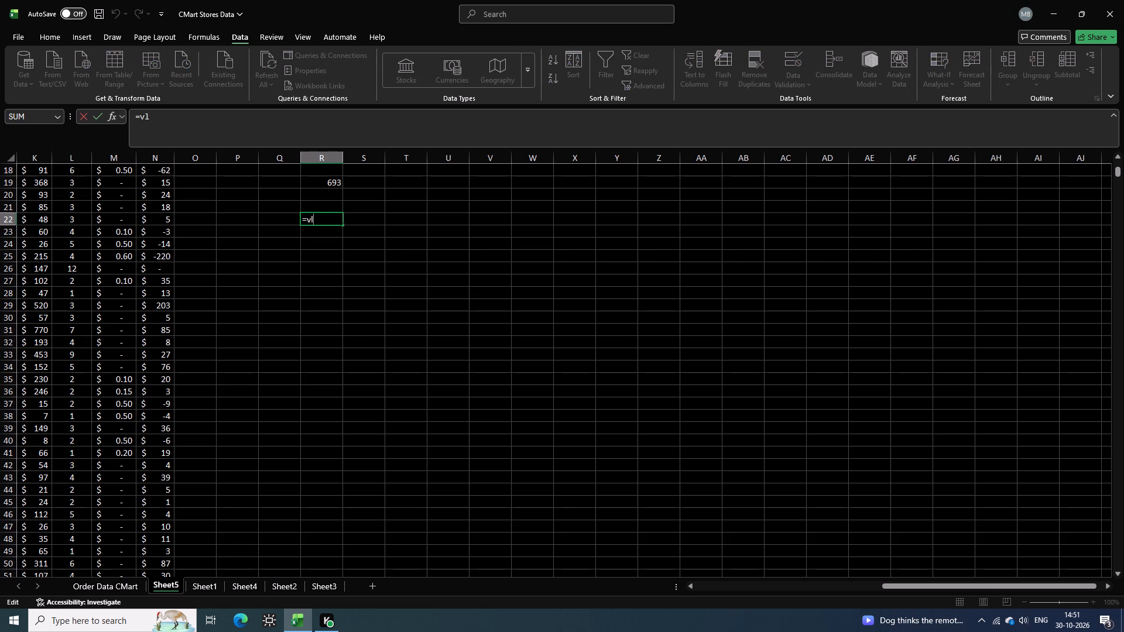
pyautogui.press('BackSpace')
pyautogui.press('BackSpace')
# Look through Sheet1, Order Data CMart, Sheet4 and Sheet2 while the R22 formula is still open.
pyautogui.click(213, 581)
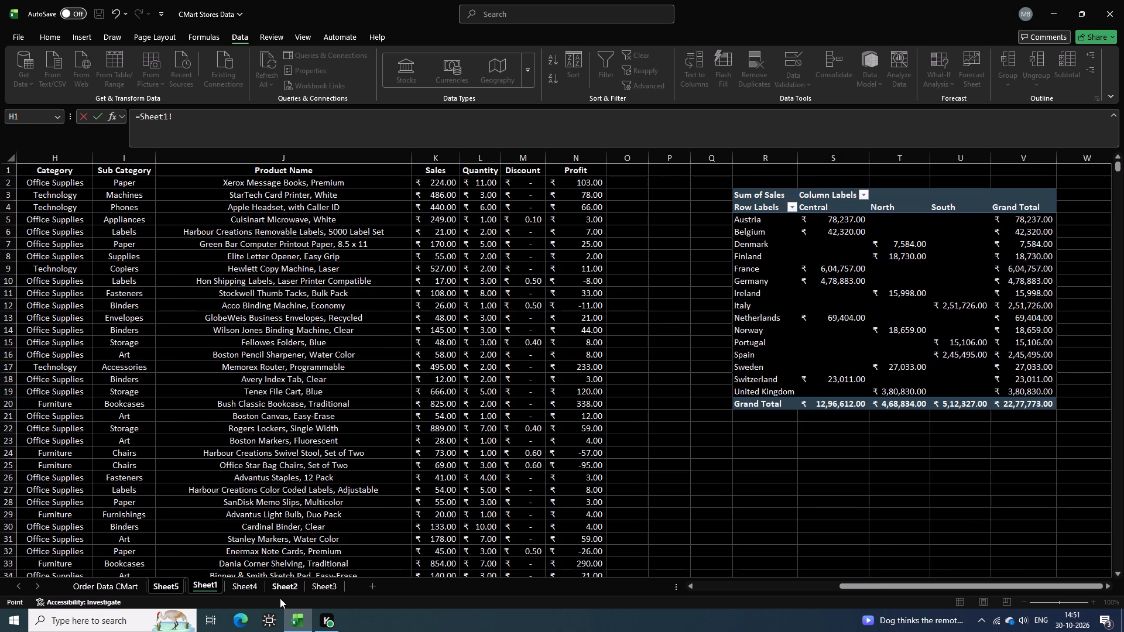
pyautogui.rightClick(165, 583)
pyautogui.rightClick(165, 583)
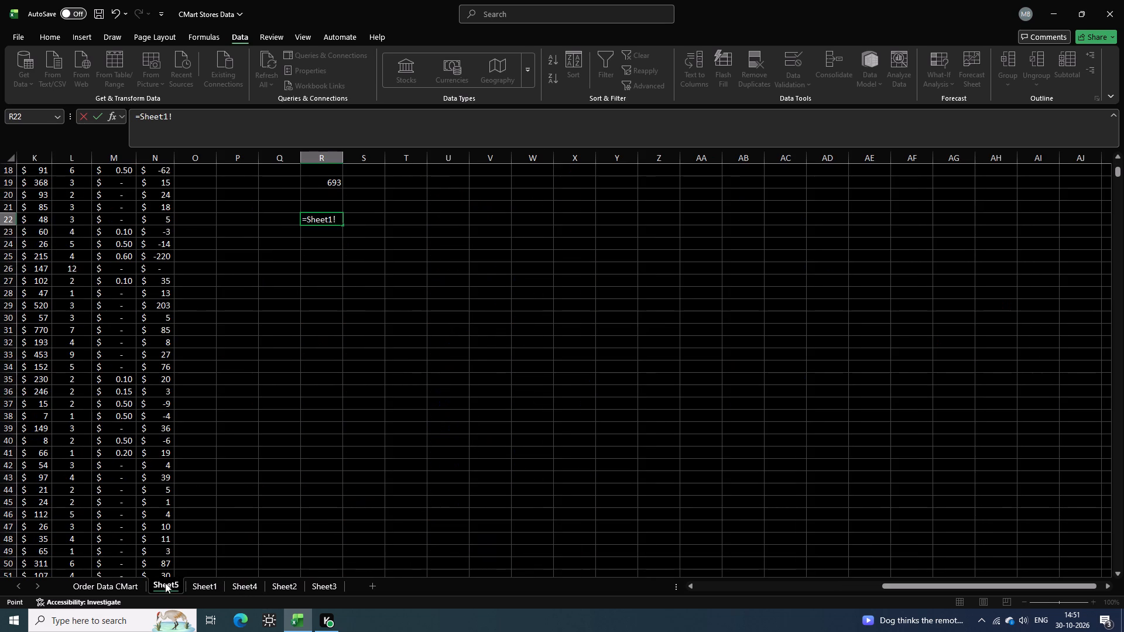
pyautogui.click(167, 583)
pyautogui.rightClick(167, 583)
pyautogui.moveTo(167, 583); pyautogui.dragTo(180, 576, button='right')
pyautogui.click(174, 587)
pyautogui.doubleClick(174, 583)
pyautogui.rightClick(174, 583)
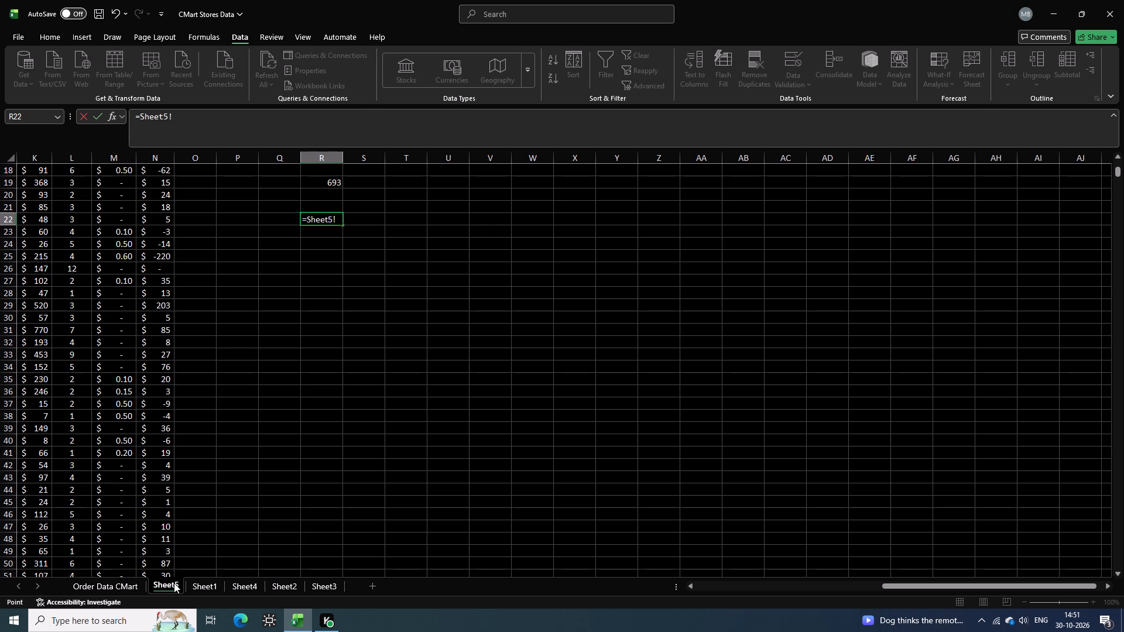
pyautogui.rightClick(174, 583)
pyautogui.click(140, 586)
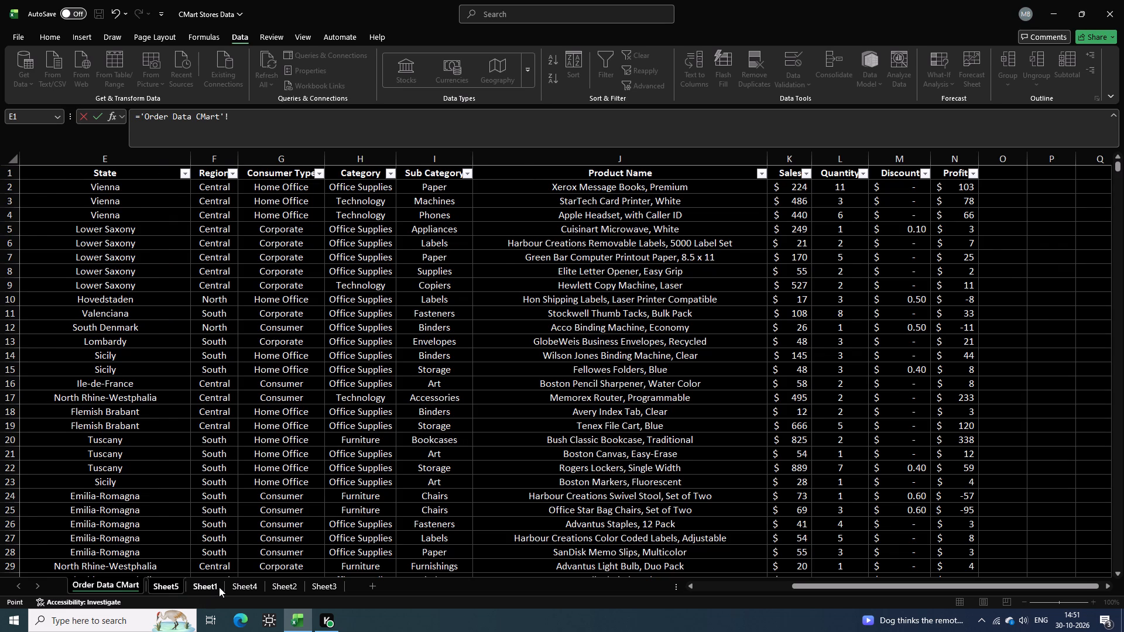
pyautogui.click(219, 587)
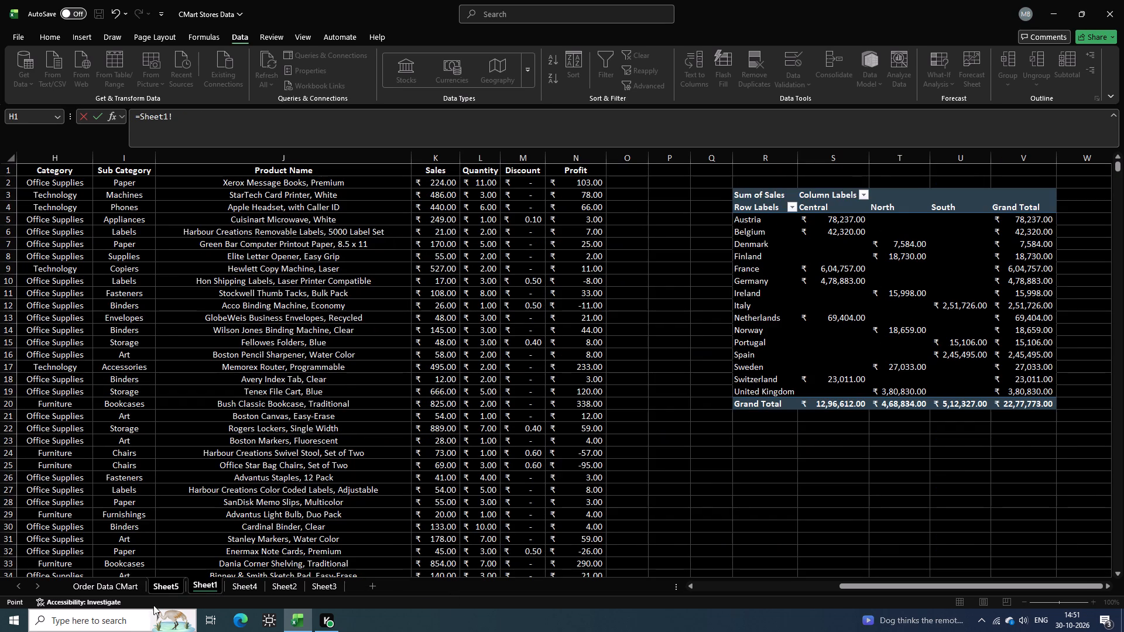
pyautogui.click(231, 582)
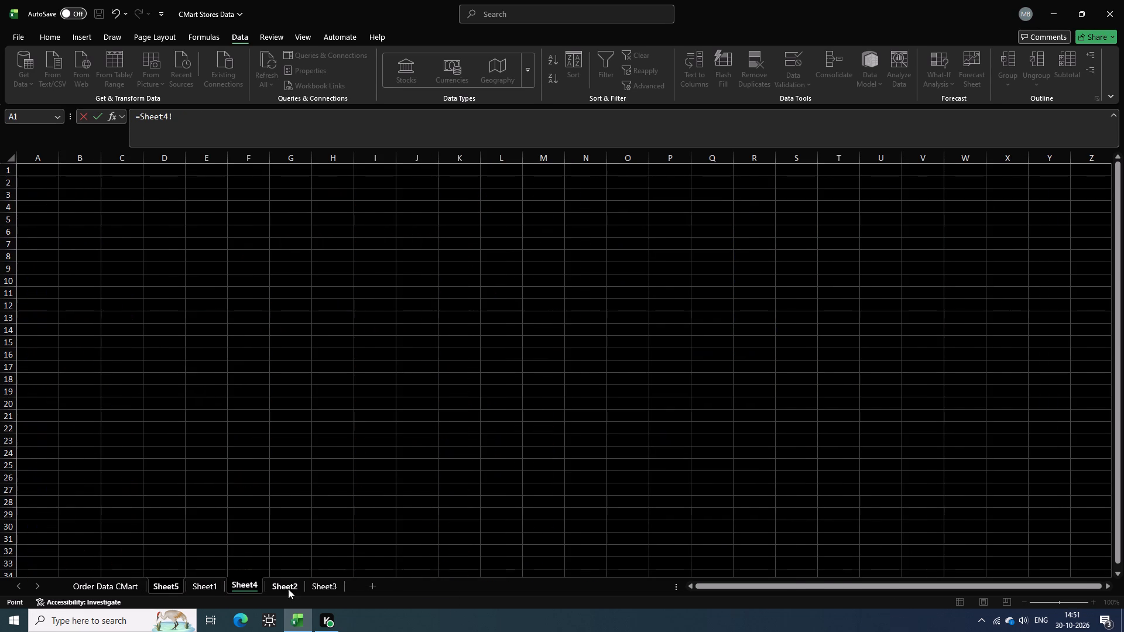
pyautogui.click(299, 585)
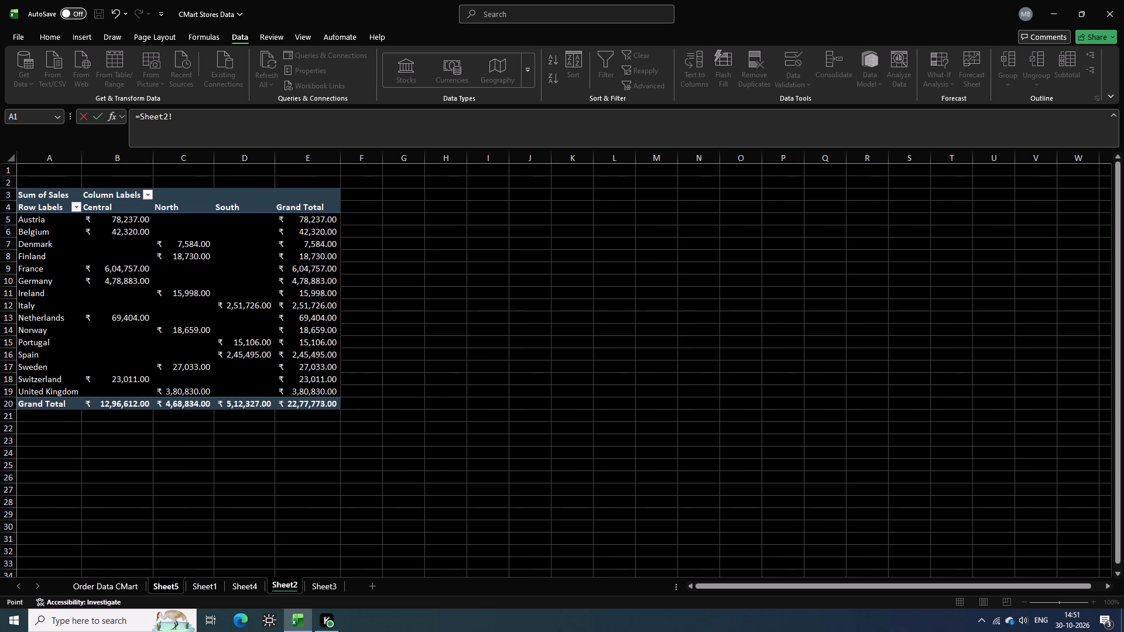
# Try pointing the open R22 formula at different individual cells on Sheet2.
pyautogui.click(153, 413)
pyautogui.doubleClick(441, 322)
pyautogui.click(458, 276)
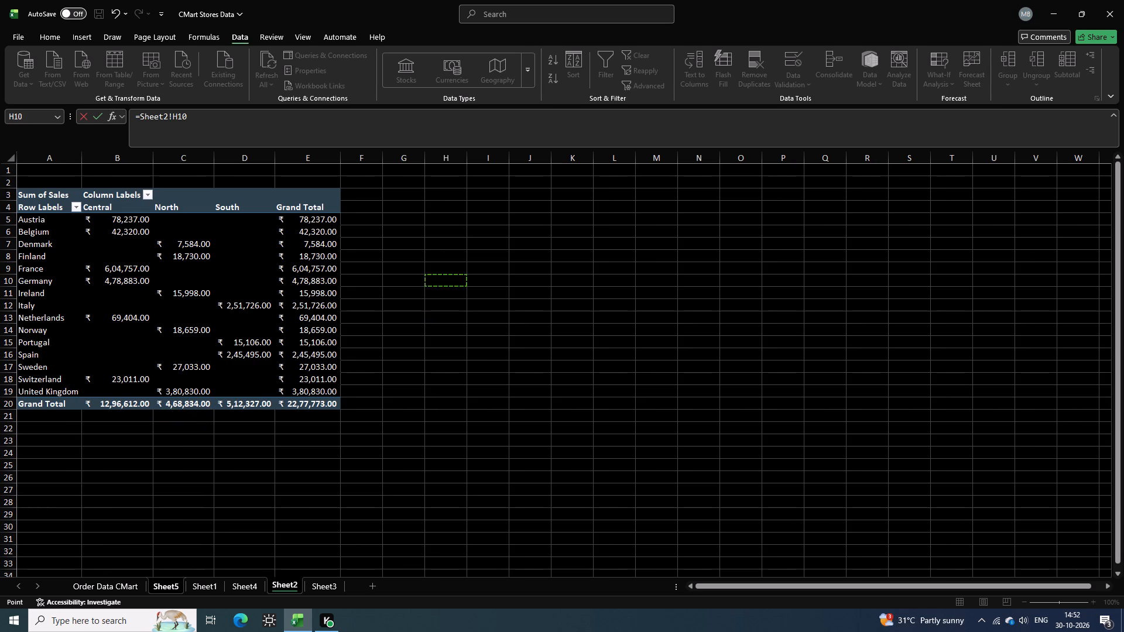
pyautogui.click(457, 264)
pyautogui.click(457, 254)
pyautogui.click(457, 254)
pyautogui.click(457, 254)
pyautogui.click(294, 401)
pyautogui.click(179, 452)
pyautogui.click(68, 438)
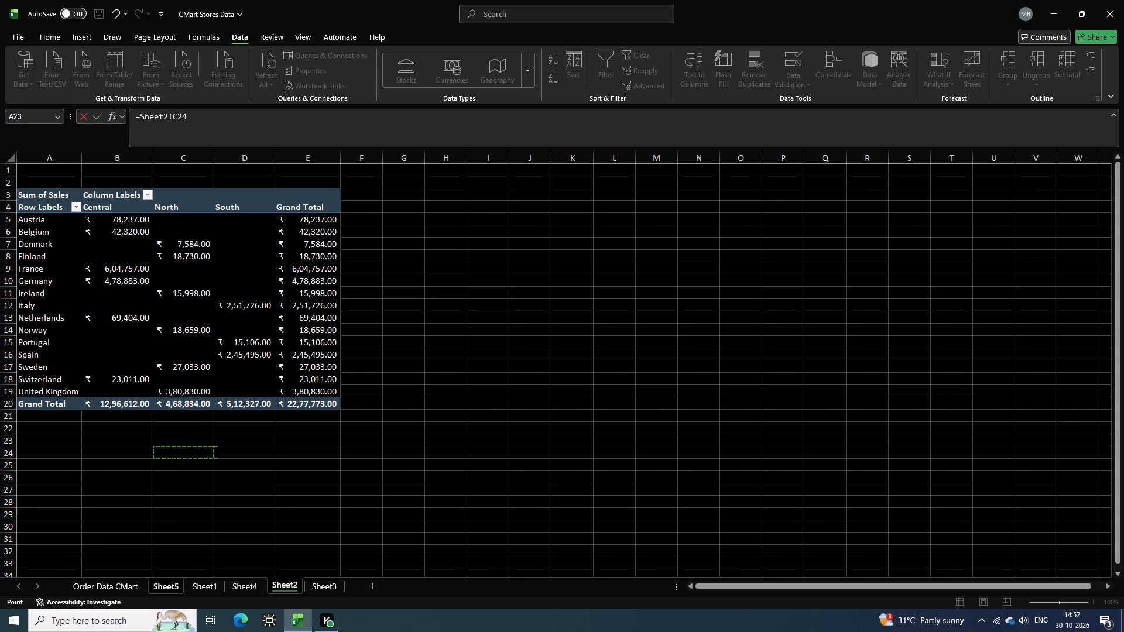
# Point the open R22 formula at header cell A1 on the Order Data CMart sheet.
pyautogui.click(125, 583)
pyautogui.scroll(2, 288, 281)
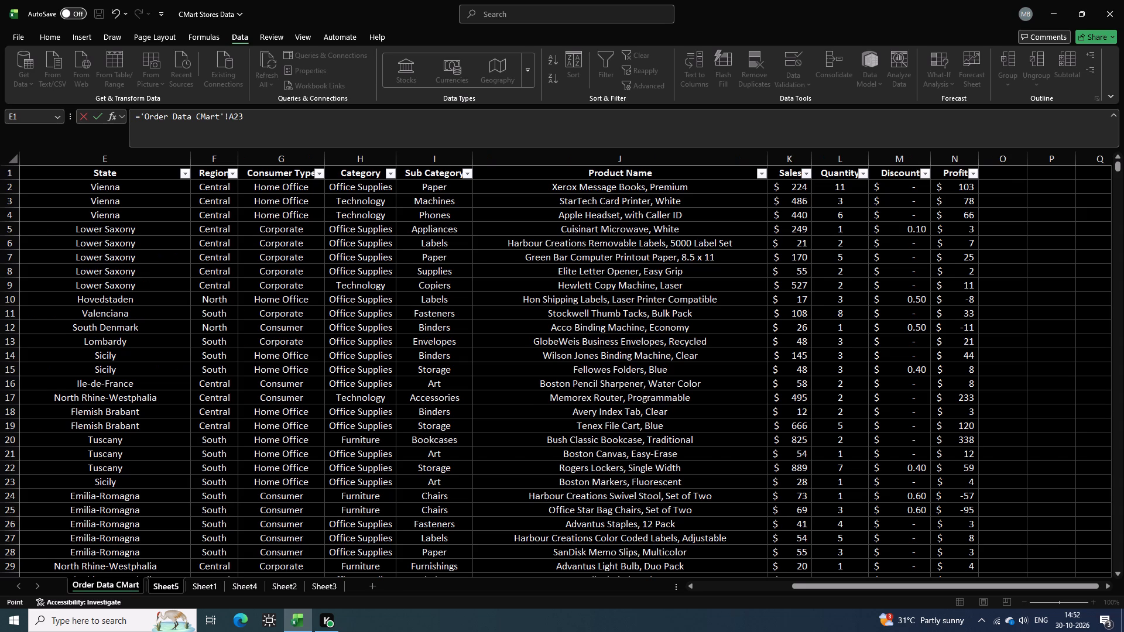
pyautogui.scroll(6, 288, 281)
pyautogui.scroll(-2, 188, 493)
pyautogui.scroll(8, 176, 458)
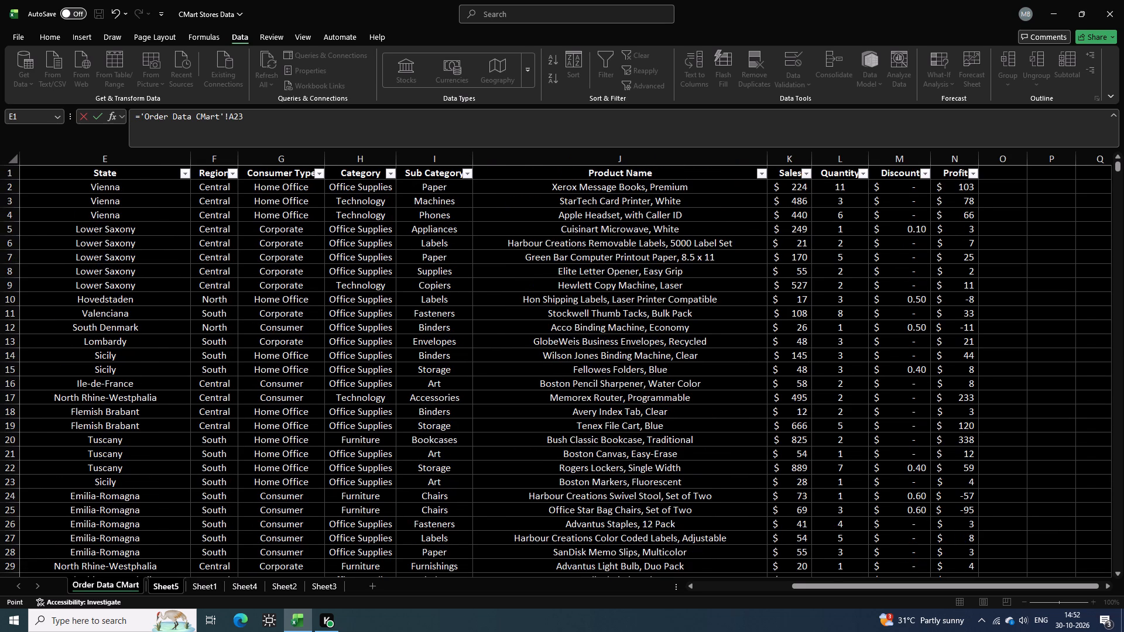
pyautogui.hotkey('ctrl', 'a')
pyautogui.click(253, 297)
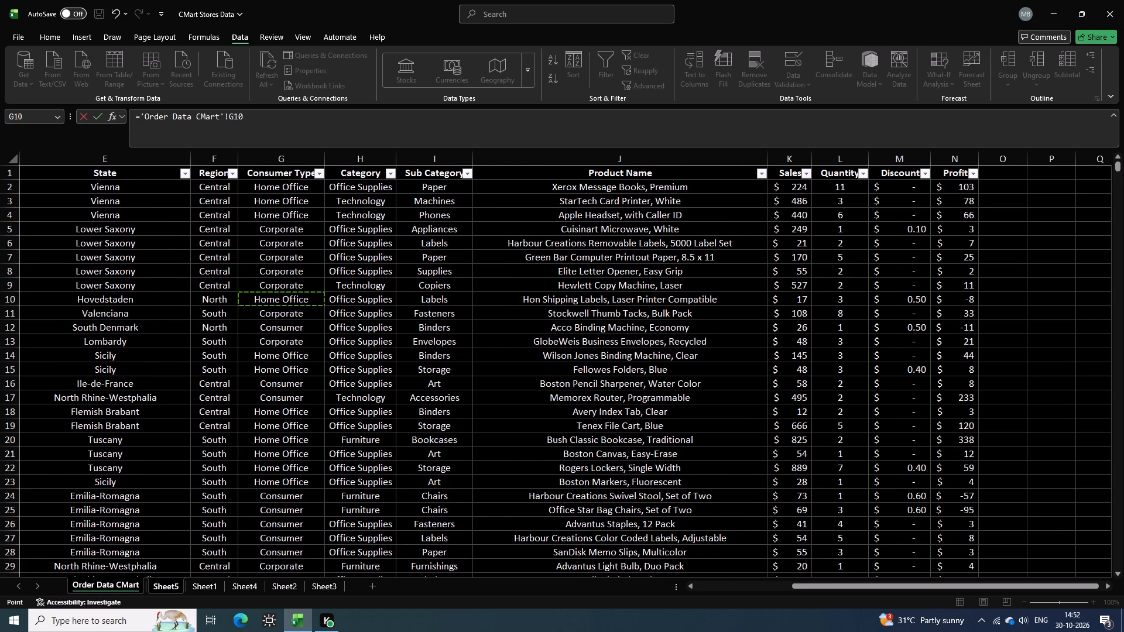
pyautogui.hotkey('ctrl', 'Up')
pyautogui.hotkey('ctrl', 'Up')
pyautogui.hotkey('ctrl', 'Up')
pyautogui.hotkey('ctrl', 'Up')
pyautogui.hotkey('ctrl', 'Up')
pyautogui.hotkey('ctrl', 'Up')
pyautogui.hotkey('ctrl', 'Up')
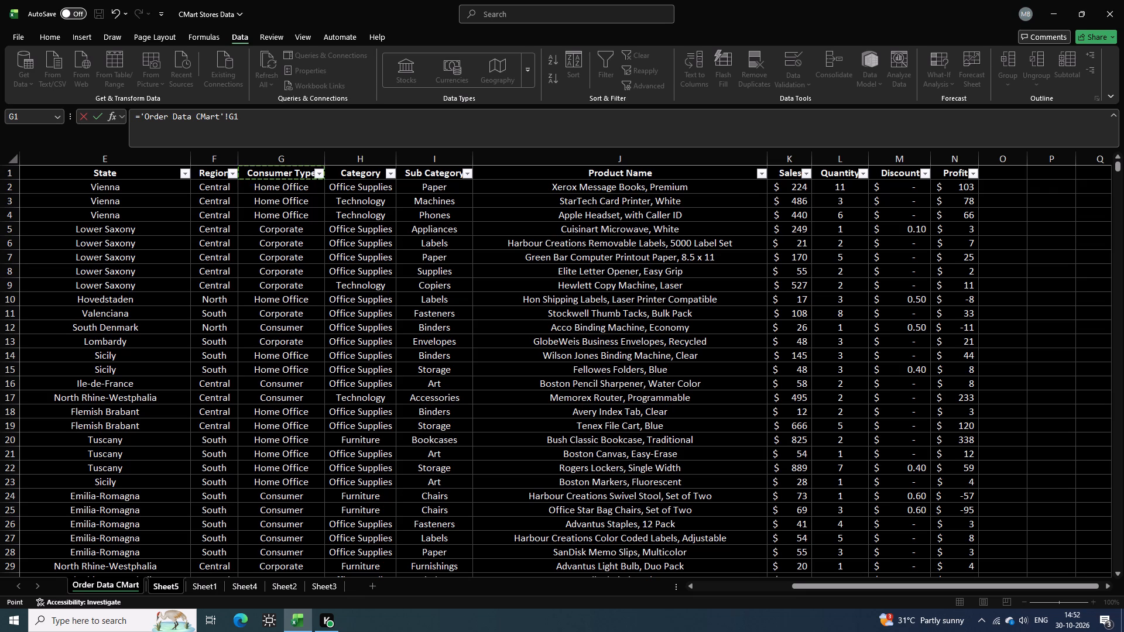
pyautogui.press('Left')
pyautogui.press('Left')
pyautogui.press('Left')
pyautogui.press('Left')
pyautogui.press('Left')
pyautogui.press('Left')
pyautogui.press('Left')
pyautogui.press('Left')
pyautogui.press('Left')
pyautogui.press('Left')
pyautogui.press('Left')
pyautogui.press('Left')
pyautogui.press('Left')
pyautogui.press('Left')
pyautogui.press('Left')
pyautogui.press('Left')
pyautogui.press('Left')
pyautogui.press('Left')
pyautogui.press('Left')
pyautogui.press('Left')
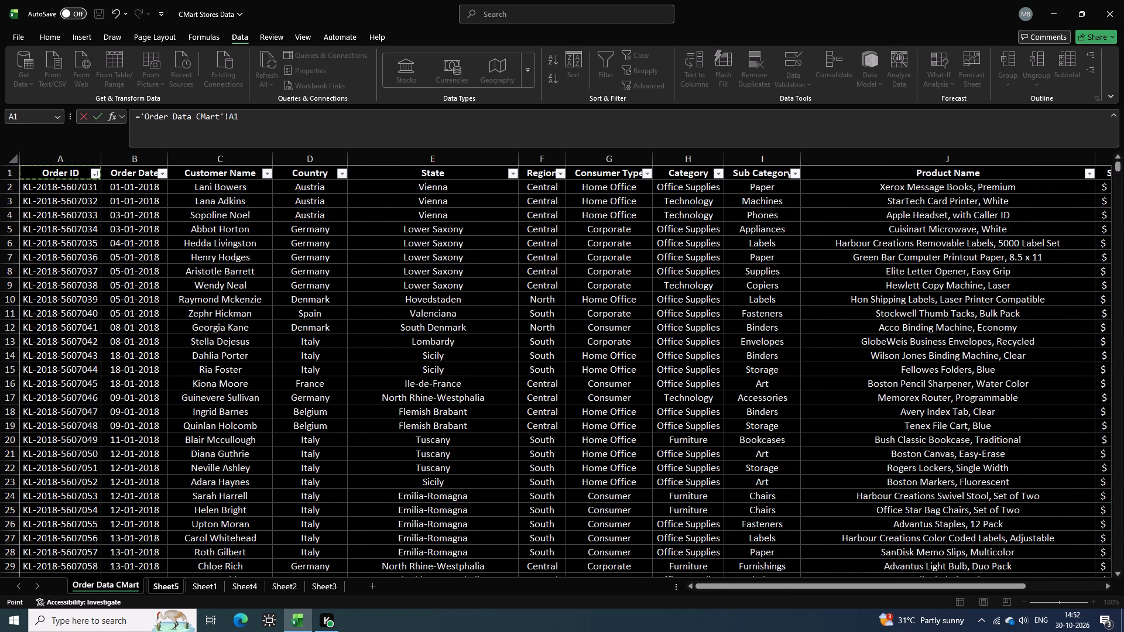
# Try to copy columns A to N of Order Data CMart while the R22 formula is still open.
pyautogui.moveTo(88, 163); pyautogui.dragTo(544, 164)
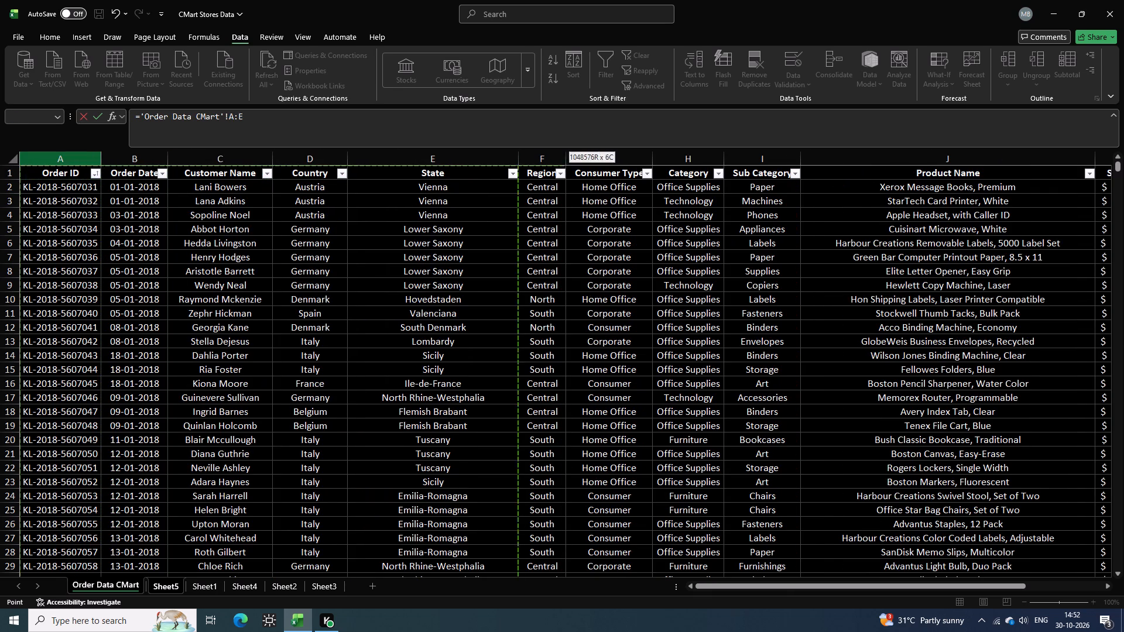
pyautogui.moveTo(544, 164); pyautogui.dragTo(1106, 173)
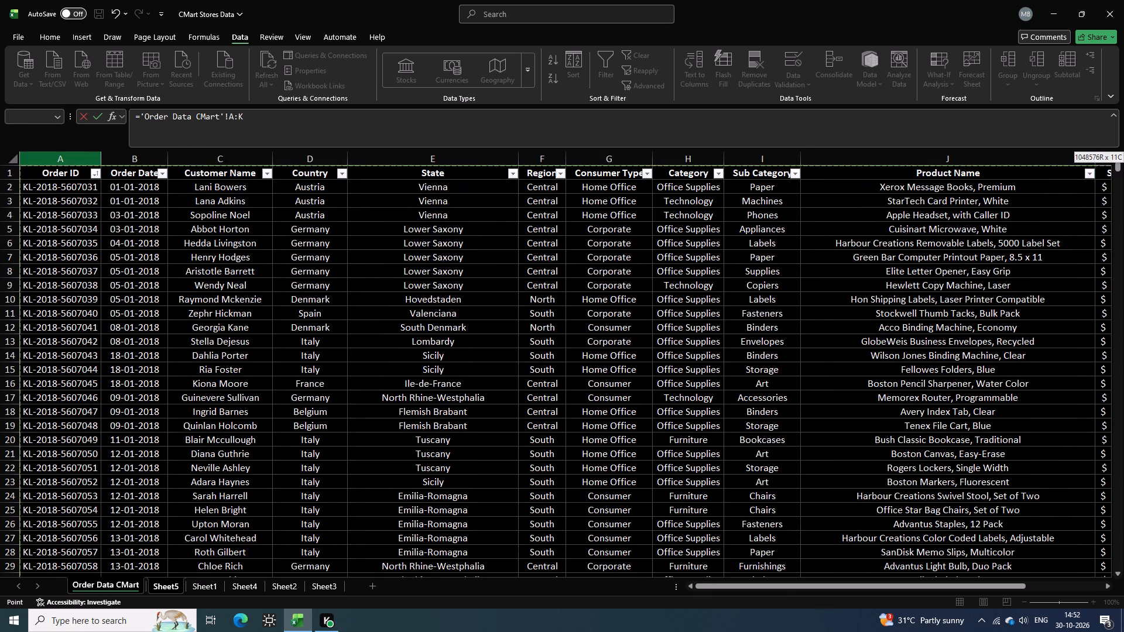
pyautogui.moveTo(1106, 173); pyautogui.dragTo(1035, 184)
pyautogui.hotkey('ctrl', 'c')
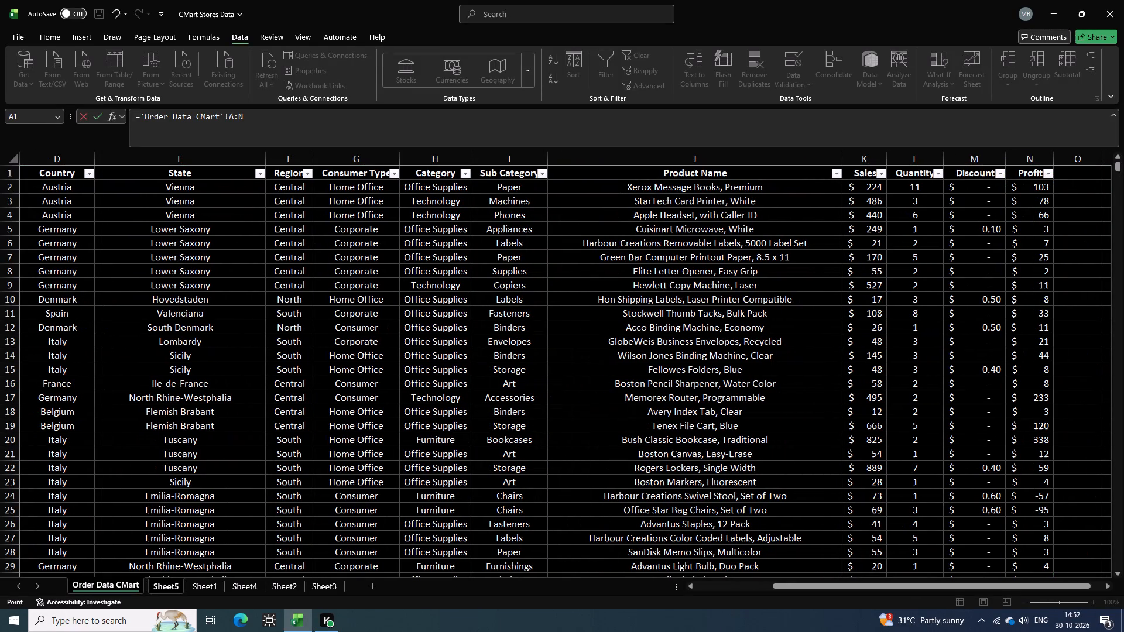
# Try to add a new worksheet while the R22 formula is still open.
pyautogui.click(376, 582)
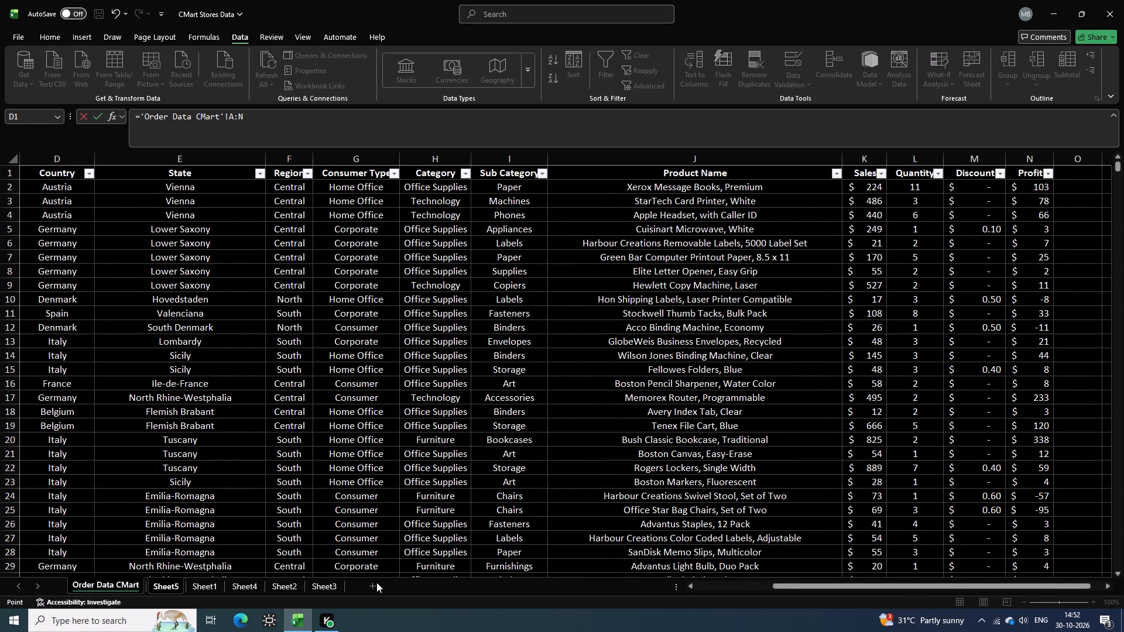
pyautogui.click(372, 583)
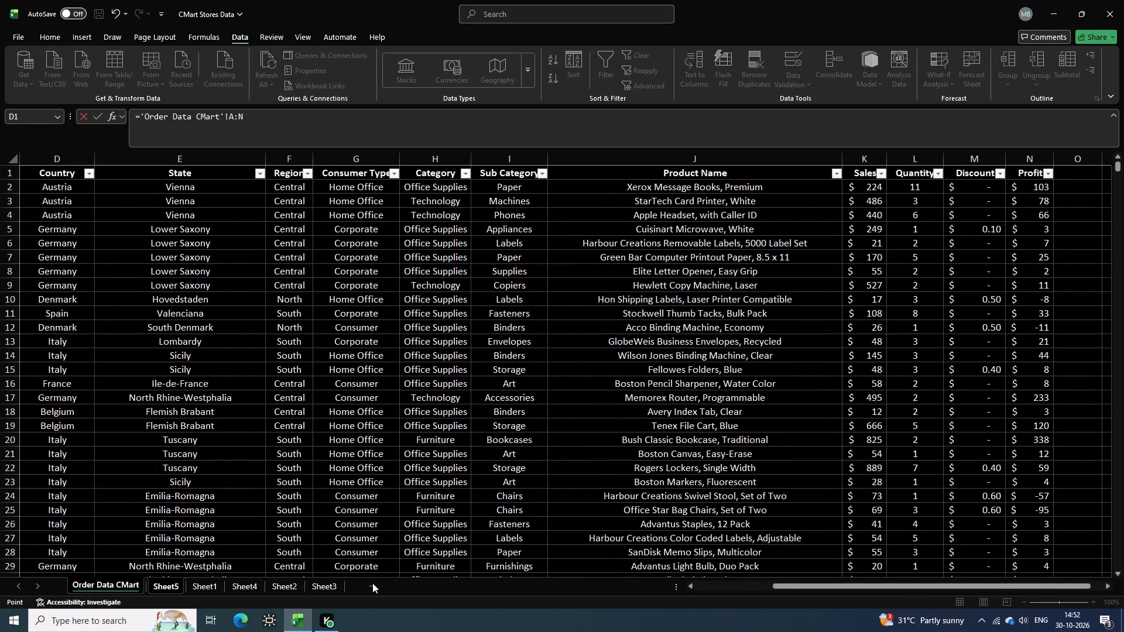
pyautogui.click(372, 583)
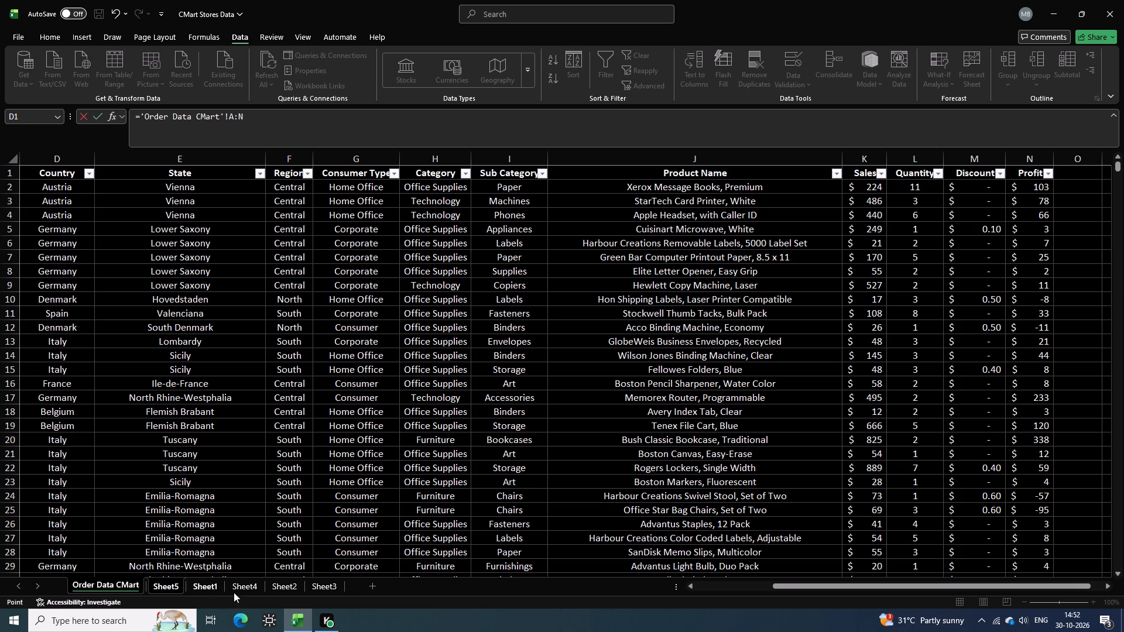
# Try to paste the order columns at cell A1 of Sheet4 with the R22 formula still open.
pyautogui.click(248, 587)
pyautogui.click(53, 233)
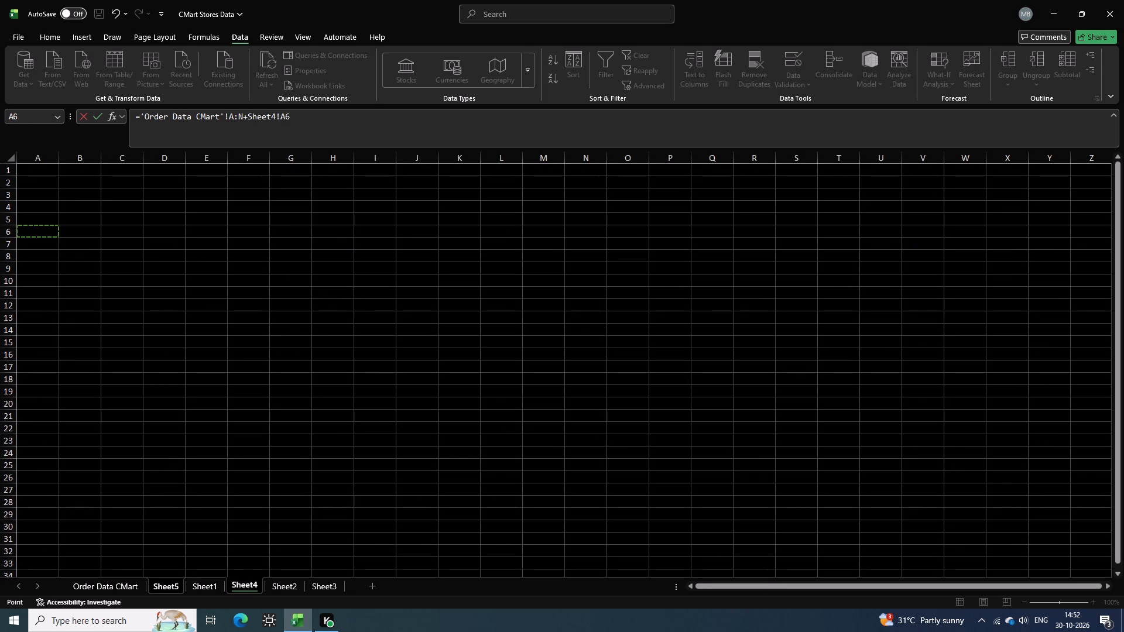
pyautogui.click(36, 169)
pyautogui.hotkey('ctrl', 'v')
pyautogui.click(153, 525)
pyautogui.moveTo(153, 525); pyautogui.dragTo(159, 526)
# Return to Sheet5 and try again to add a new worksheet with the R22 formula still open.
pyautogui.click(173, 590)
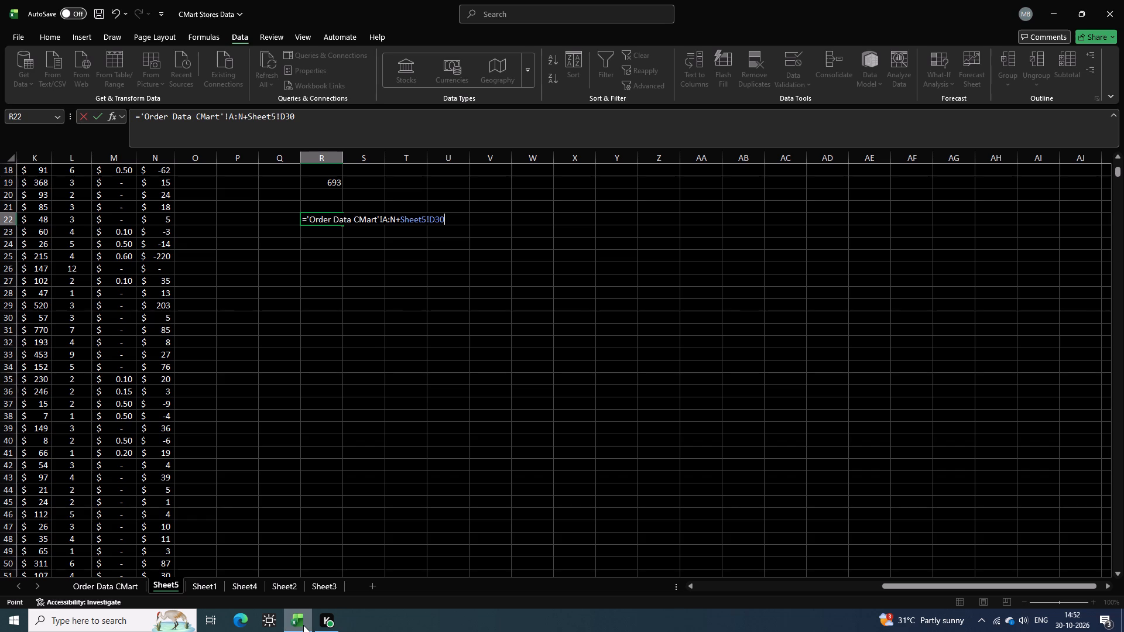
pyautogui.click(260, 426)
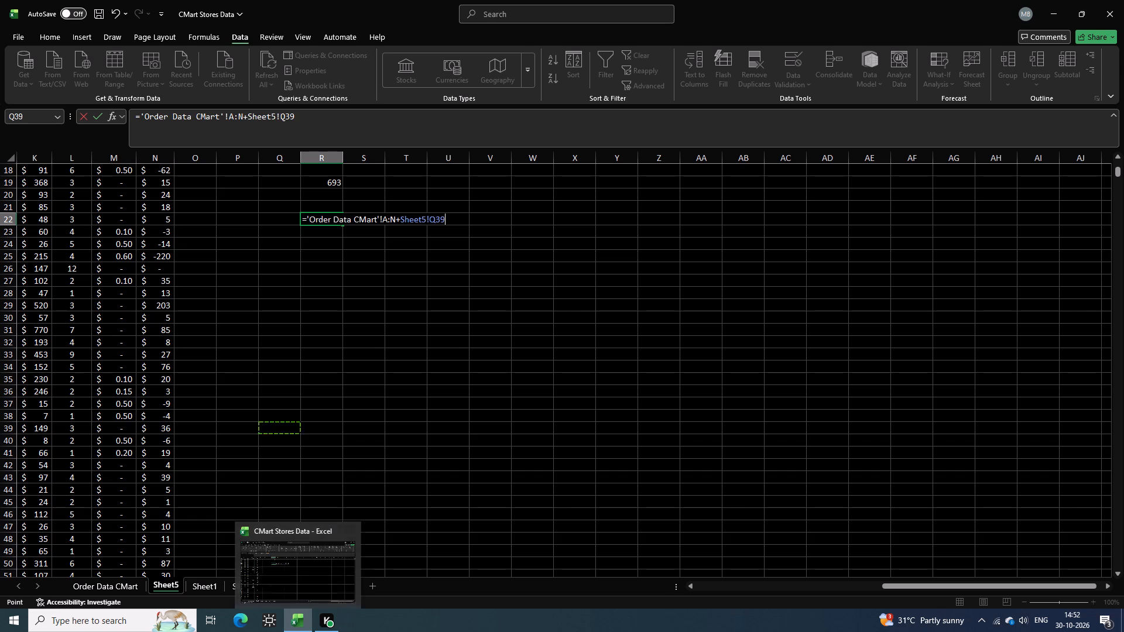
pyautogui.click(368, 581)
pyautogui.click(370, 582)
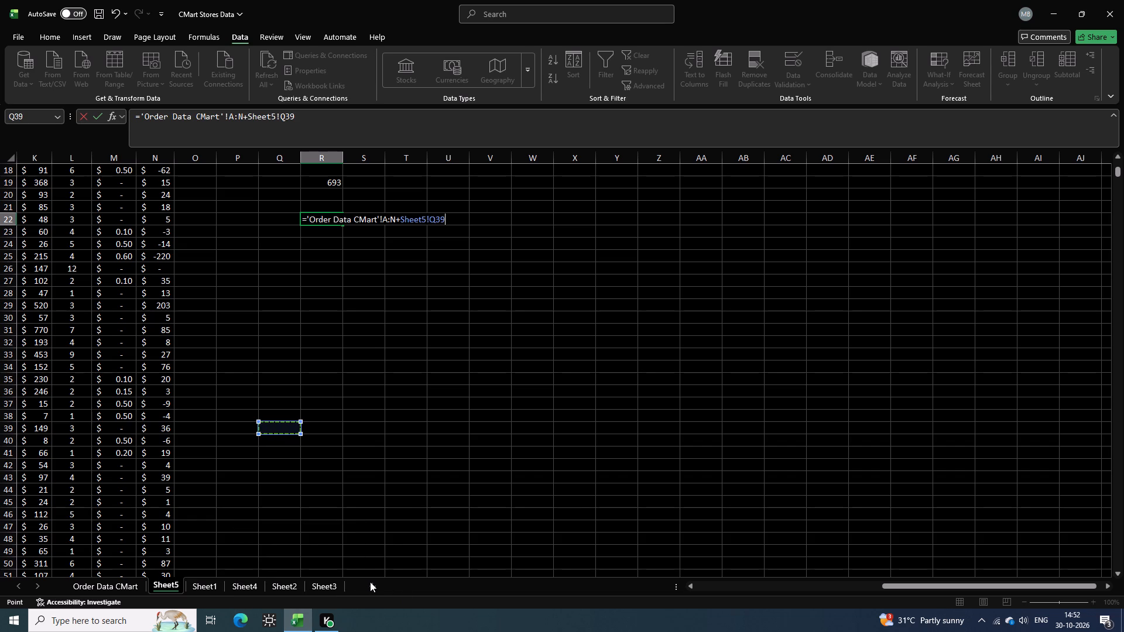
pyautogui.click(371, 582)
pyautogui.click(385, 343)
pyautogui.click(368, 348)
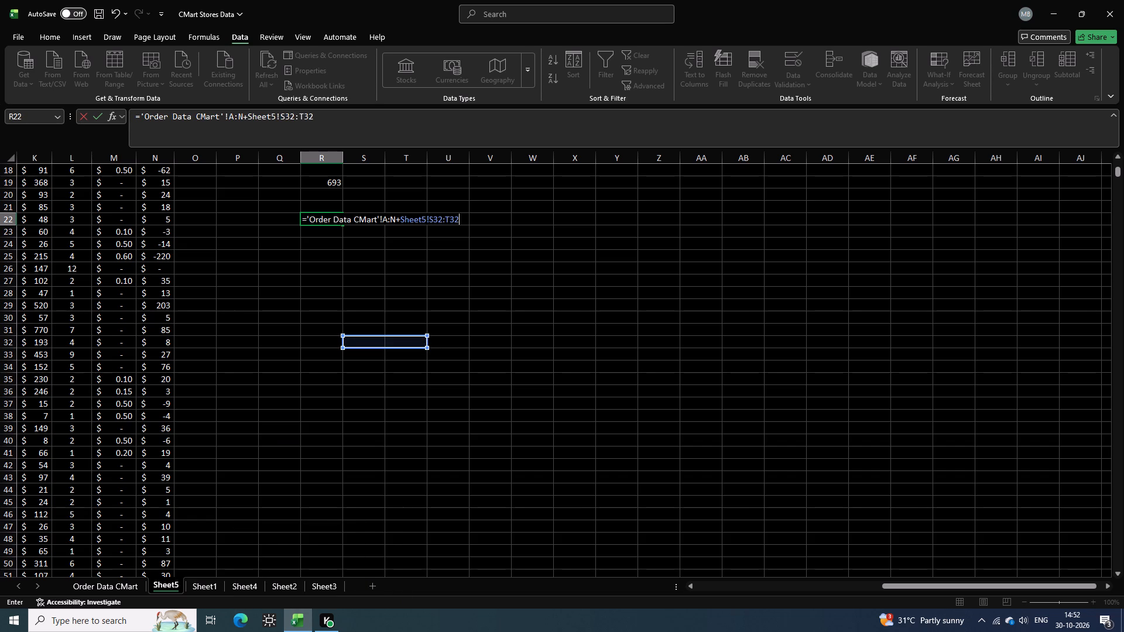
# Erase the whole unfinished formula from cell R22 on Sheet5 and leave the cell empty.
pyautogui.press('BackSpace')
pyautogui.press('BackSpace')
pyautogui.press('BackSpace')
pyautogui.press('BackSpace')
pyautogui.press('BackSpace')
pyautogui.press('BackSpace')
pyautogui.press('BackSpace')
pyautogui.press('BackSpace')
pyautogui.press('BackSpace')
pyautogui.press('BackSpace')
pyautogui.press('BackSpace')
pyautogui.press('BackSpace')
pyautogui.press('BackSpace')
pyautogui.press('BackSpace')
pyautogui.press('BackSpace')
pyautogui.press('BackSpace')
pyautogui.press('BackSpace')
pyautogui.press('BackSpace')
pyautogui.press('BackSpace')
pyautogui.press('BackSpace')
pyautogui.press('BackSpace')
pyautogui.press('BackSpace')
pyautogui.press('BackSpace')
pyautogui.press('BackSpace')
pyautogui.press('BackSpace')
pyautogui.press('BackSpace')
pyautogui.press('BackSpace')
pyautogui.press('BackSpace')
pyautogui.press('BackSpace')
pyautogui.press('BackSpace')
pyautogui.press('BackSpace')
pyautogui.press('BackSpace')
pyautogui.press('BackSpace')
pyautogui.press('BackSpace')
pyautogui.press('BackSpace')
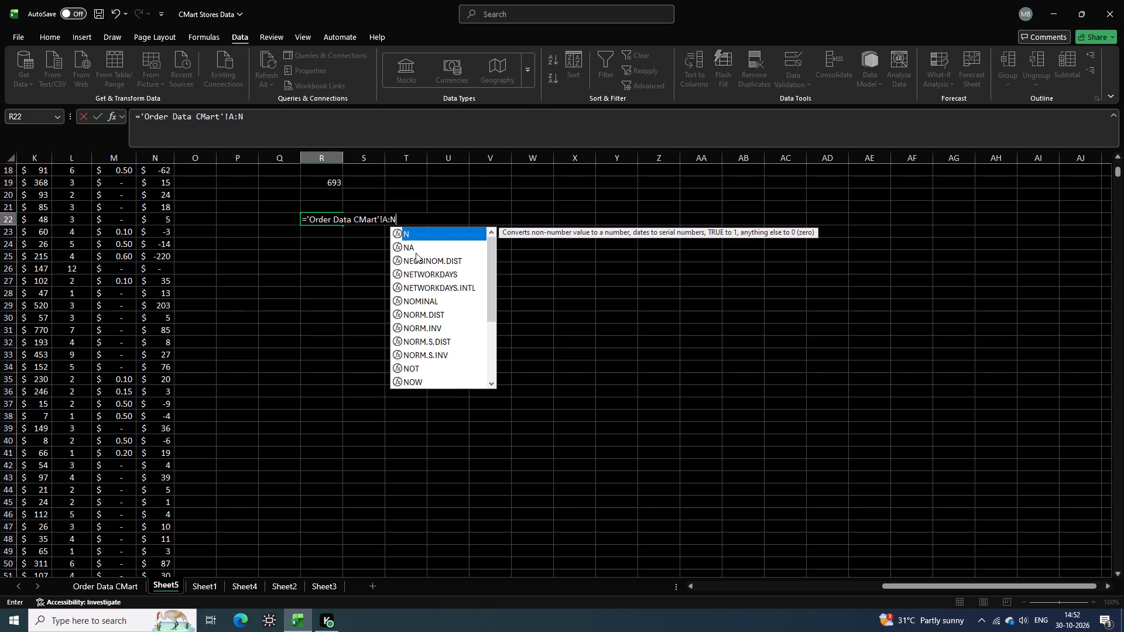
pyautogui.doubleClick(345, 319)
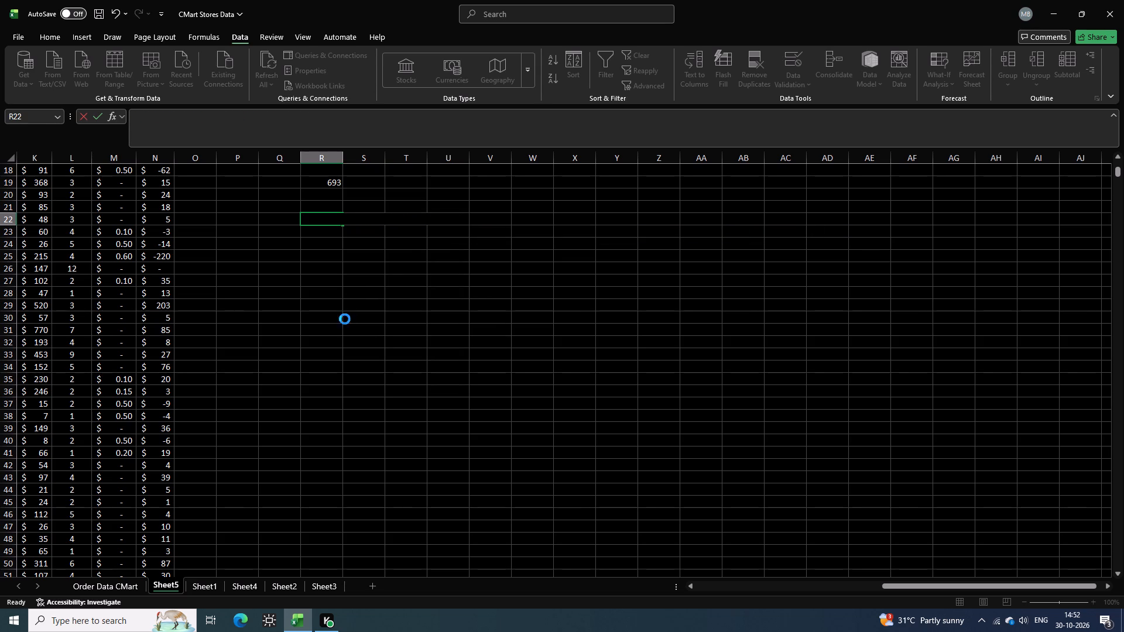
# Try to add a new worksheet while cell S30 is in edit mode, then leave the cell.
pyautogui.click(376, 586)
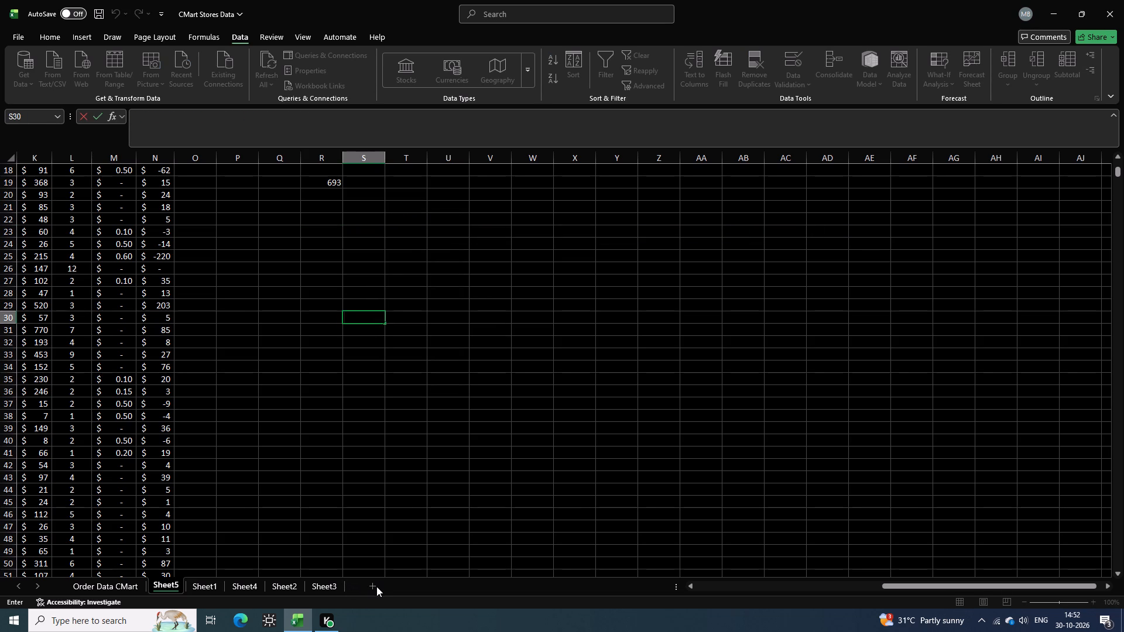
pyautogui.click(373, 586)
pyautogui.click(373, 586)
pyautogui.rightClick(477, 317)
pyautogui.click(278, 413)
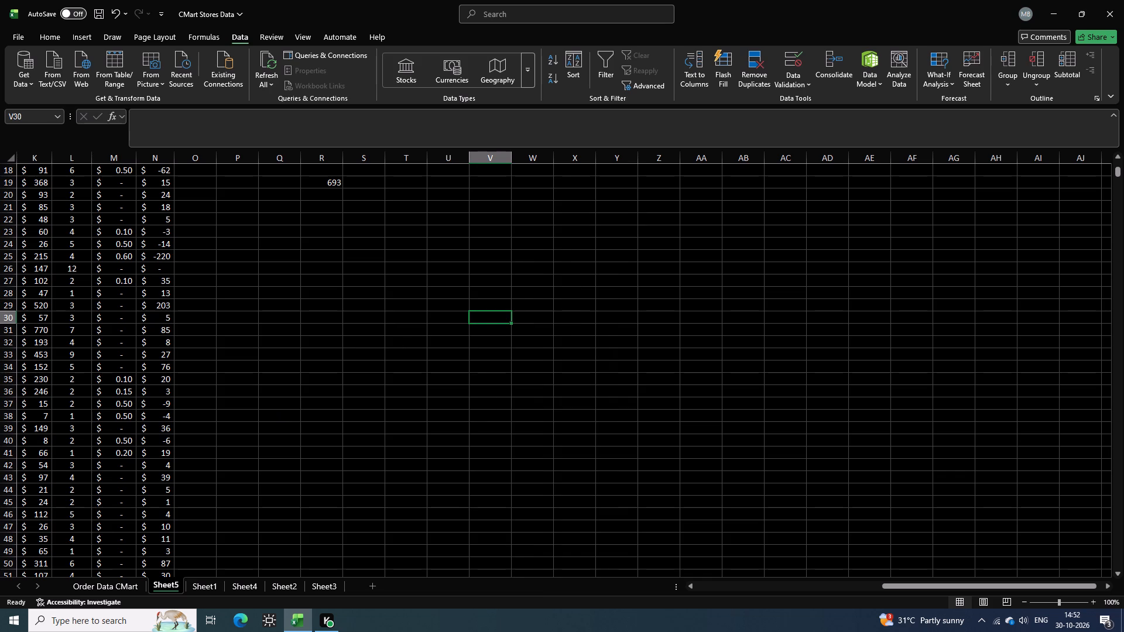
# Replace the Region value in cell F14 of Order Data CMart with lowercase north followed by a trailing space.
pyautogui.click(138, 578)
pyautogui.click(287, 352)
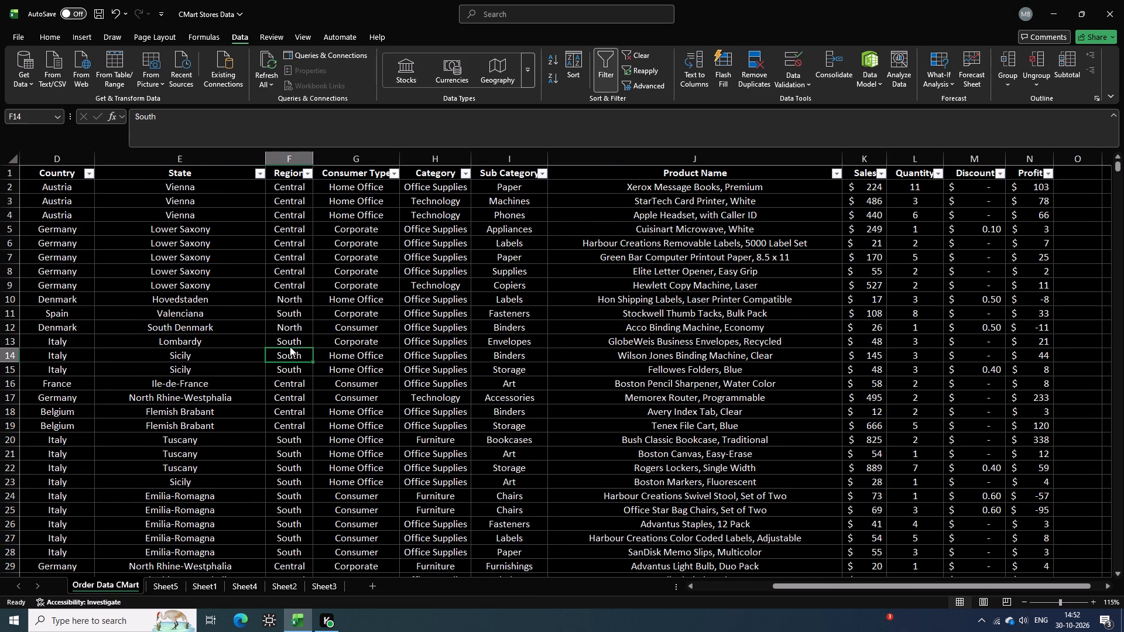
pyautogui.click(290, 346)
pyautogui.doubleClick(307, 358)
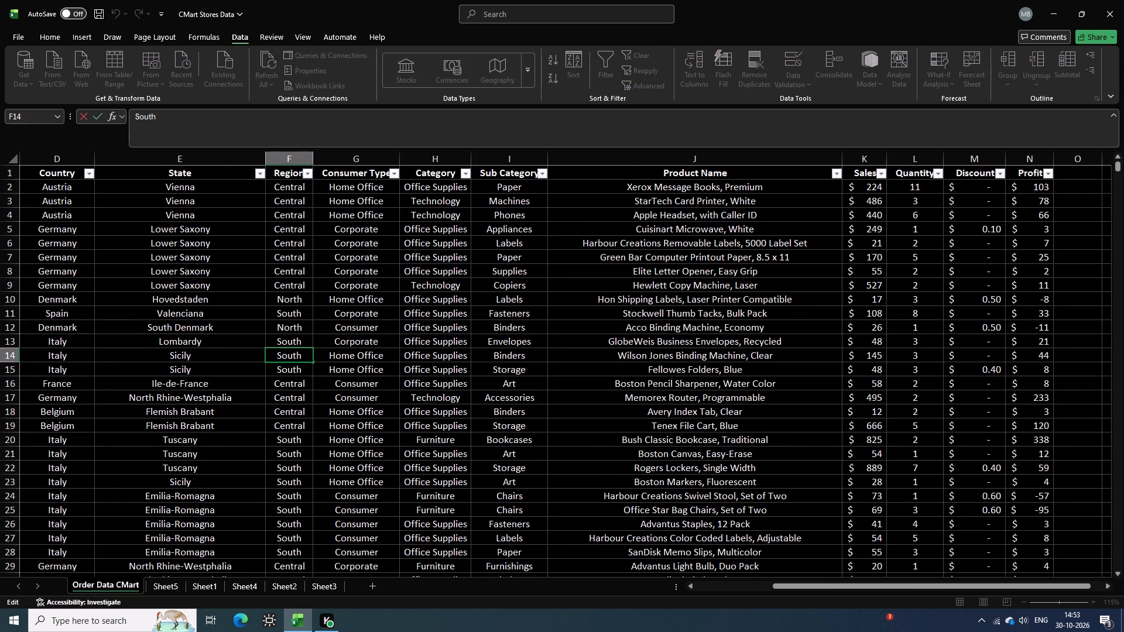
pyautogui.press('BackSpace')
pyautogui.press('BackSpace')
pyautogui.press('BackSpace')
pyautogui.press('BackSpace')
pyautogui.press('BackSpace')
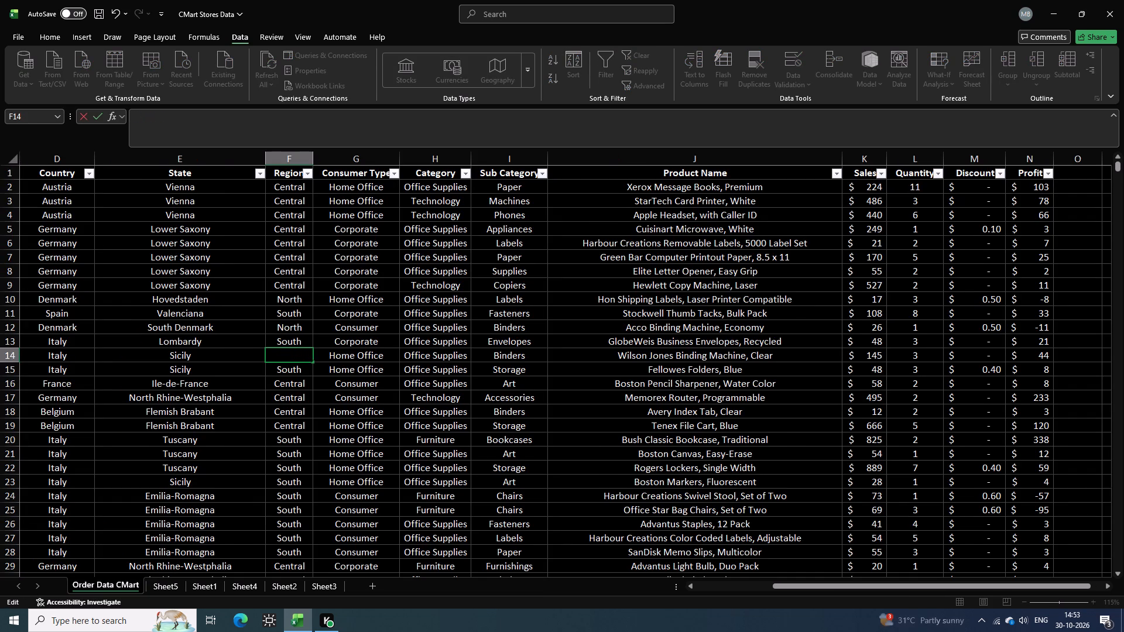
pyautogui.write('nort')
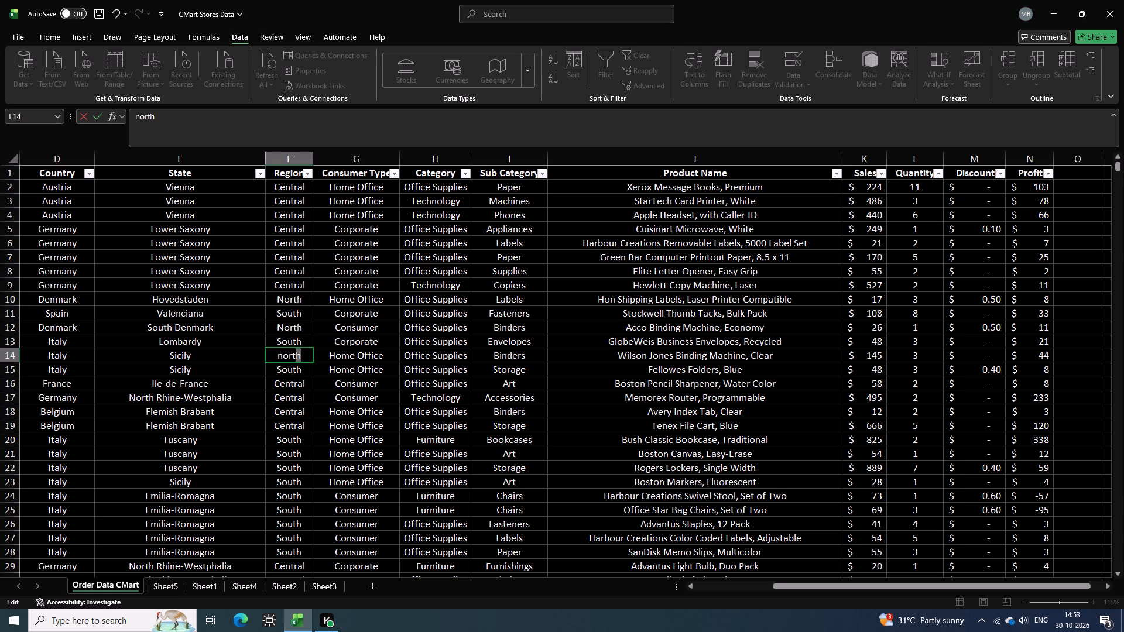
pyautogui.write('h')
pyautogui.press('space')
pyautogui.press('Return')
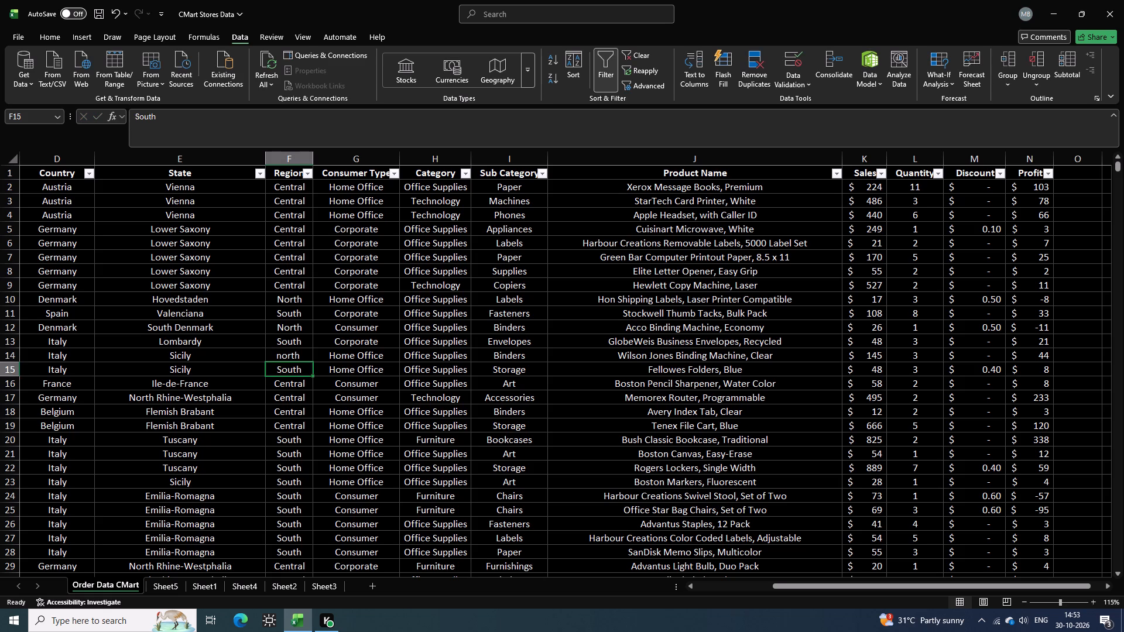
# Enter west in Region cell F15 and east in F16, each in lowercase with a trailing space.
pyautogui.write('west')
pyautogui.press('space')
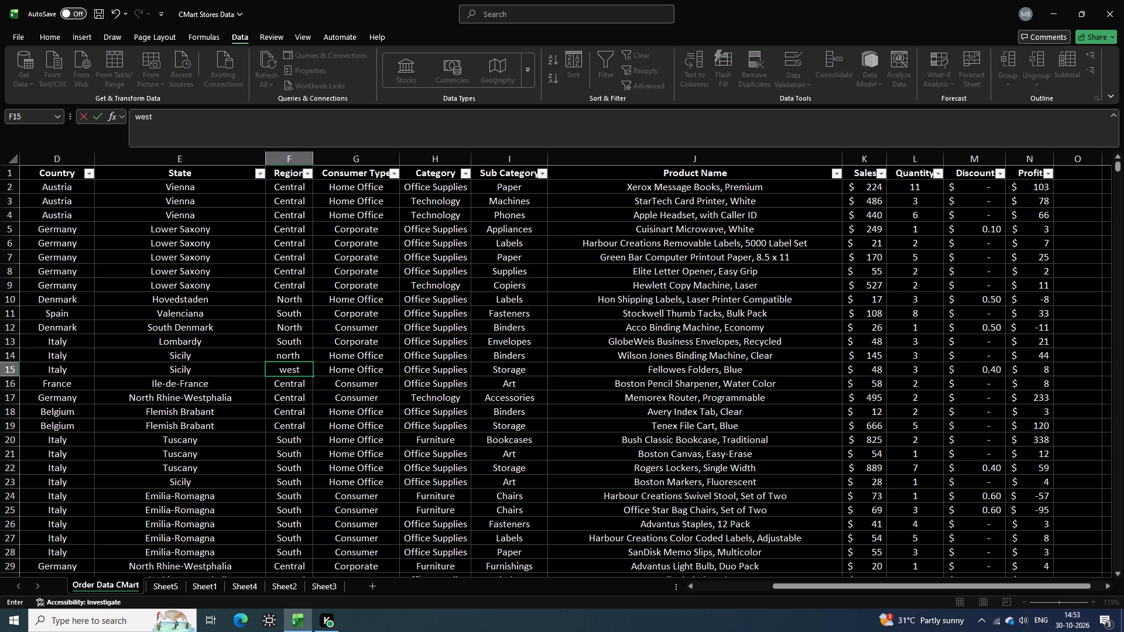
pyautogui.press('Return')
pyautogui.write('east')
pyautogui.press('space')
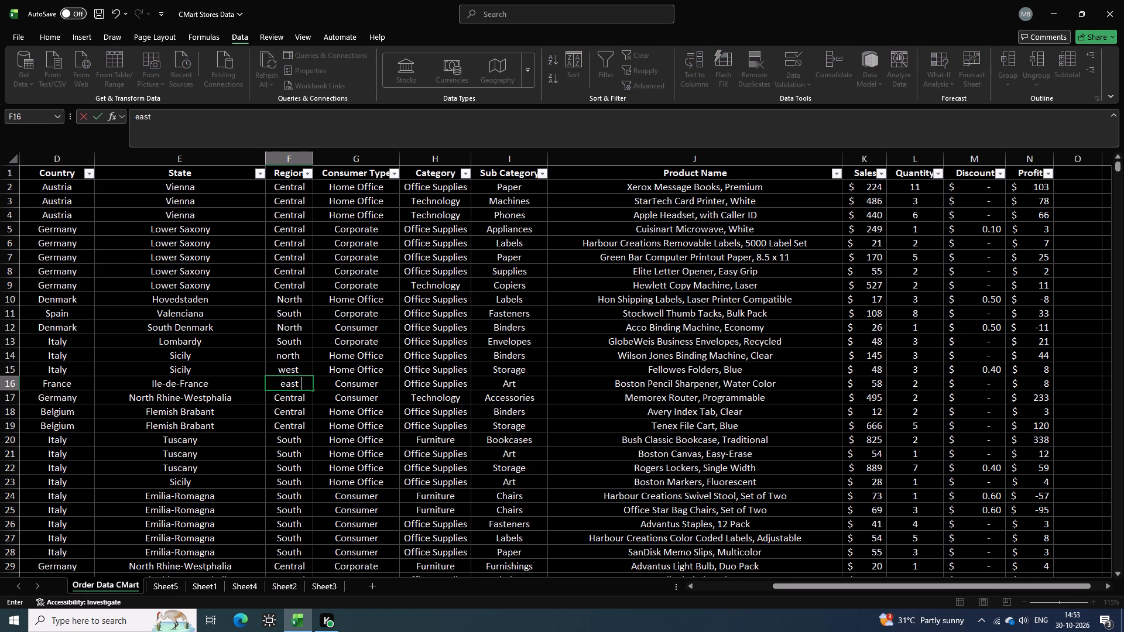
pyautogui.press('Return')
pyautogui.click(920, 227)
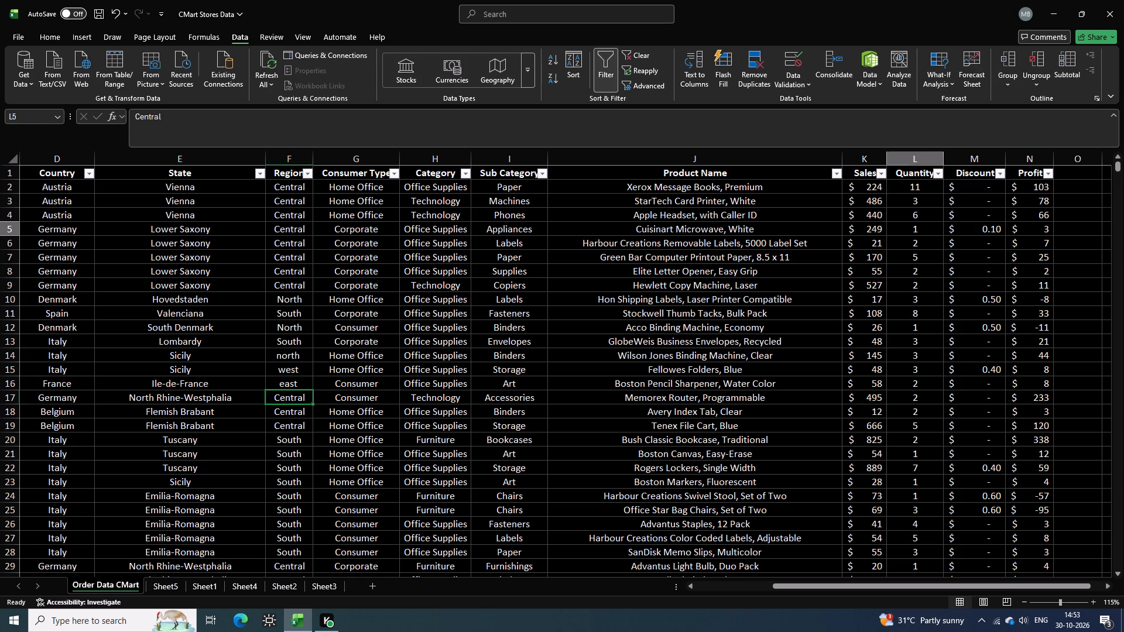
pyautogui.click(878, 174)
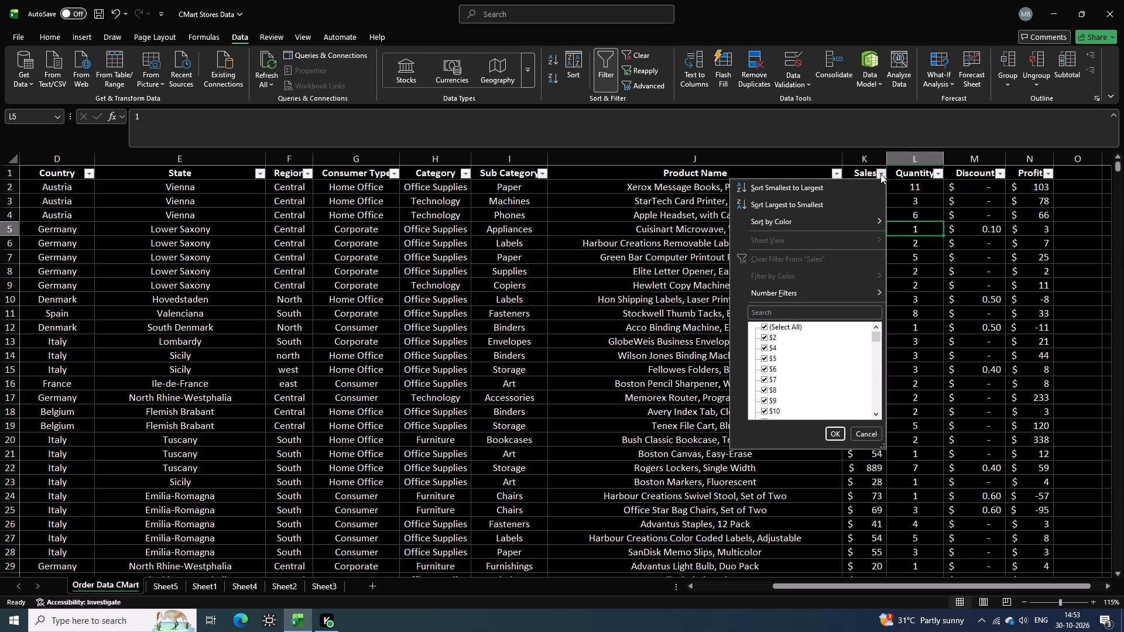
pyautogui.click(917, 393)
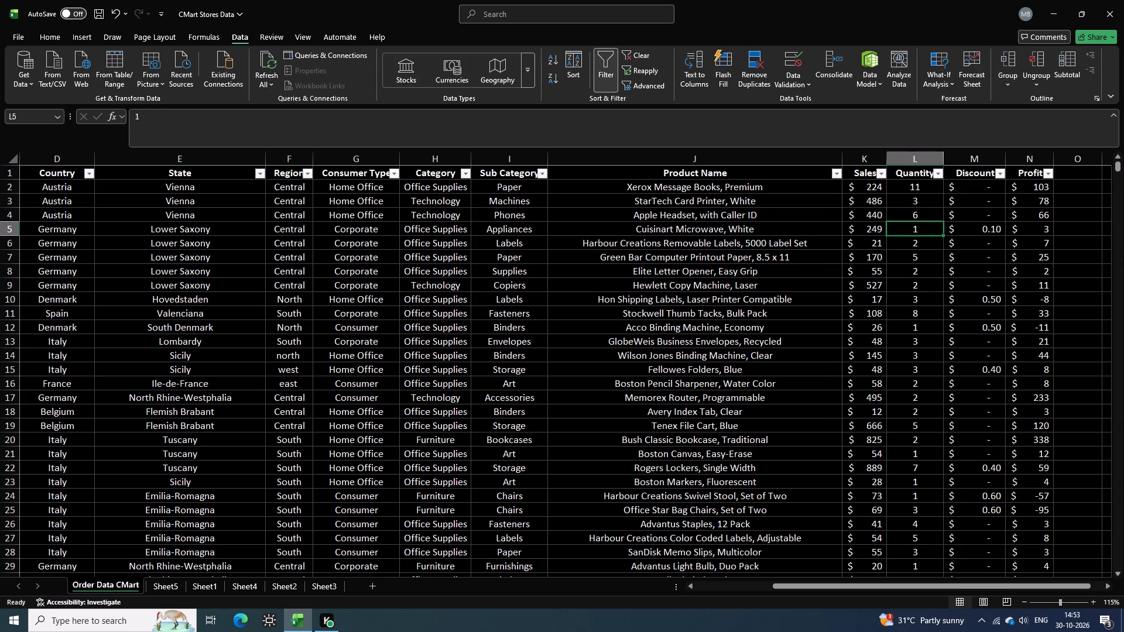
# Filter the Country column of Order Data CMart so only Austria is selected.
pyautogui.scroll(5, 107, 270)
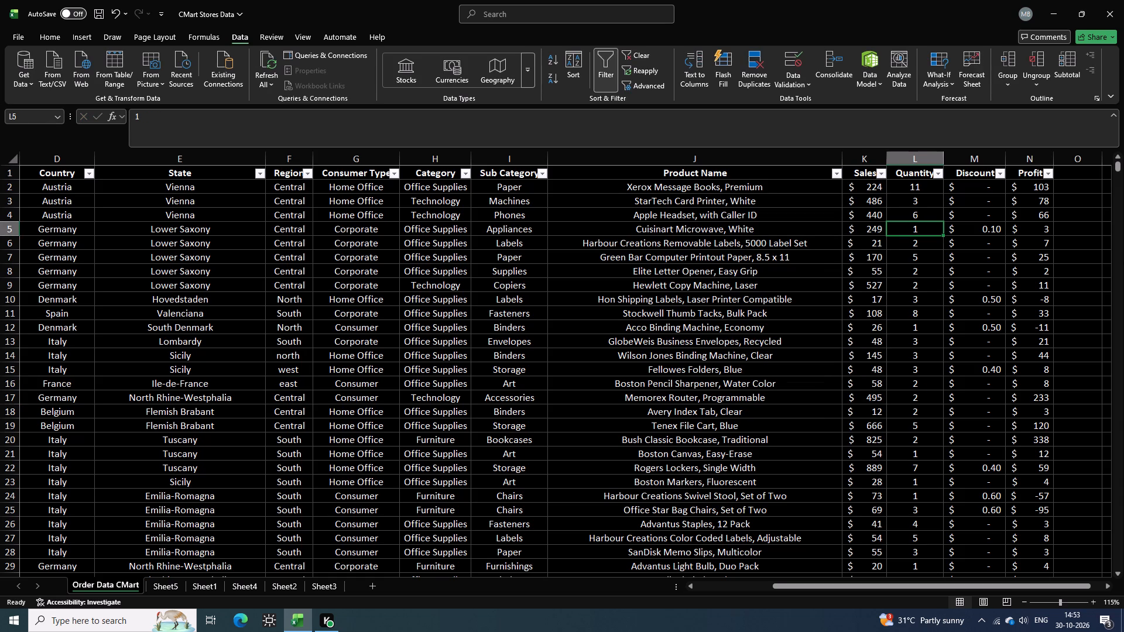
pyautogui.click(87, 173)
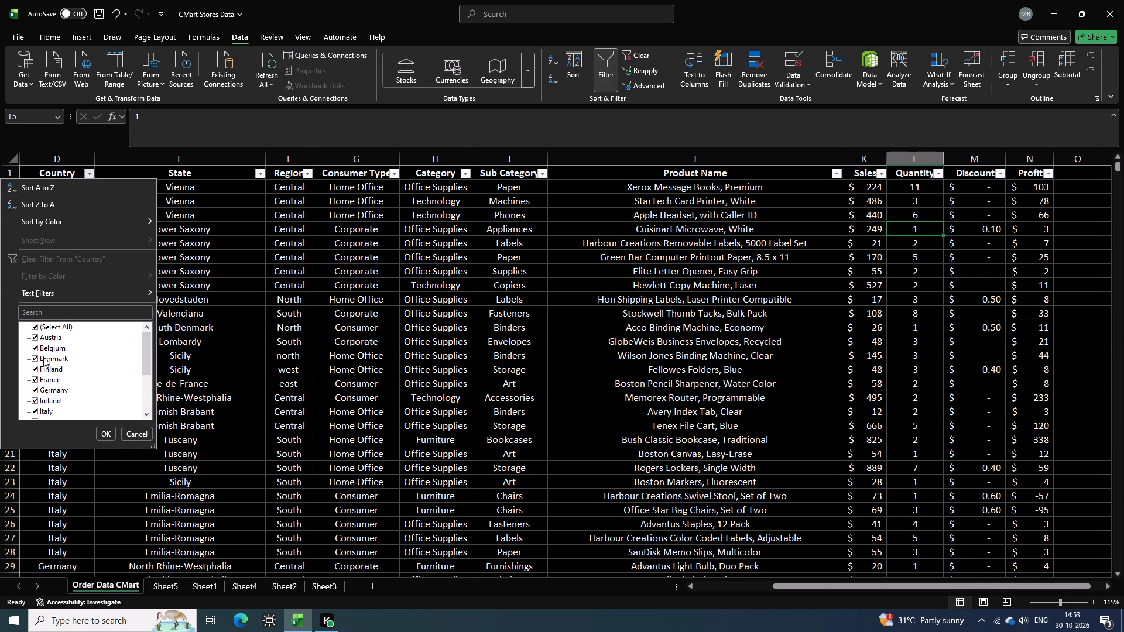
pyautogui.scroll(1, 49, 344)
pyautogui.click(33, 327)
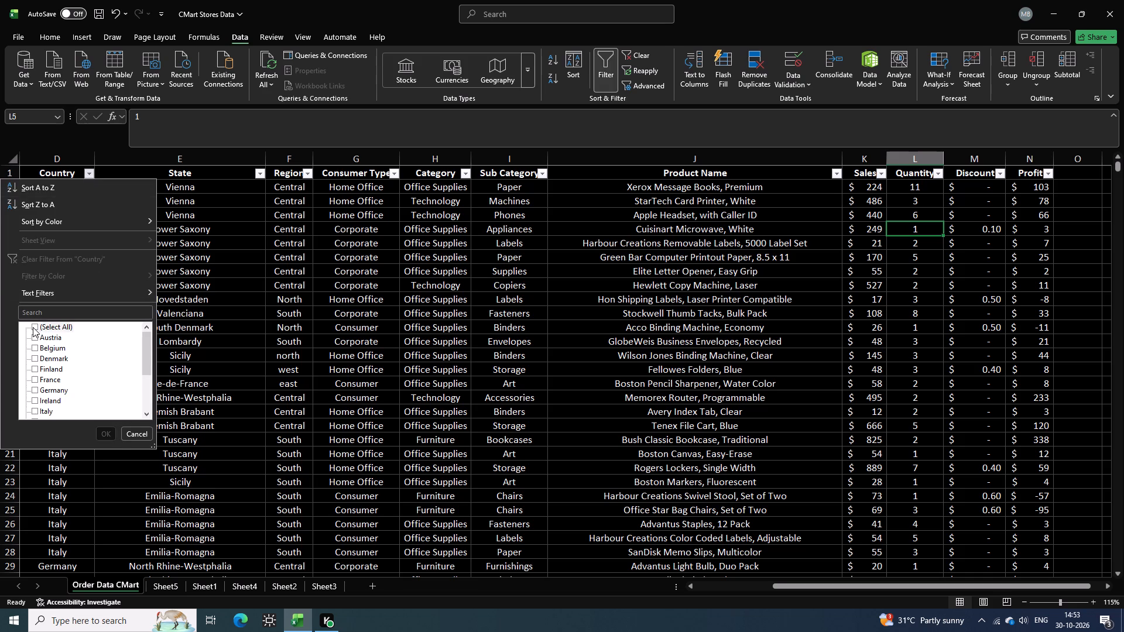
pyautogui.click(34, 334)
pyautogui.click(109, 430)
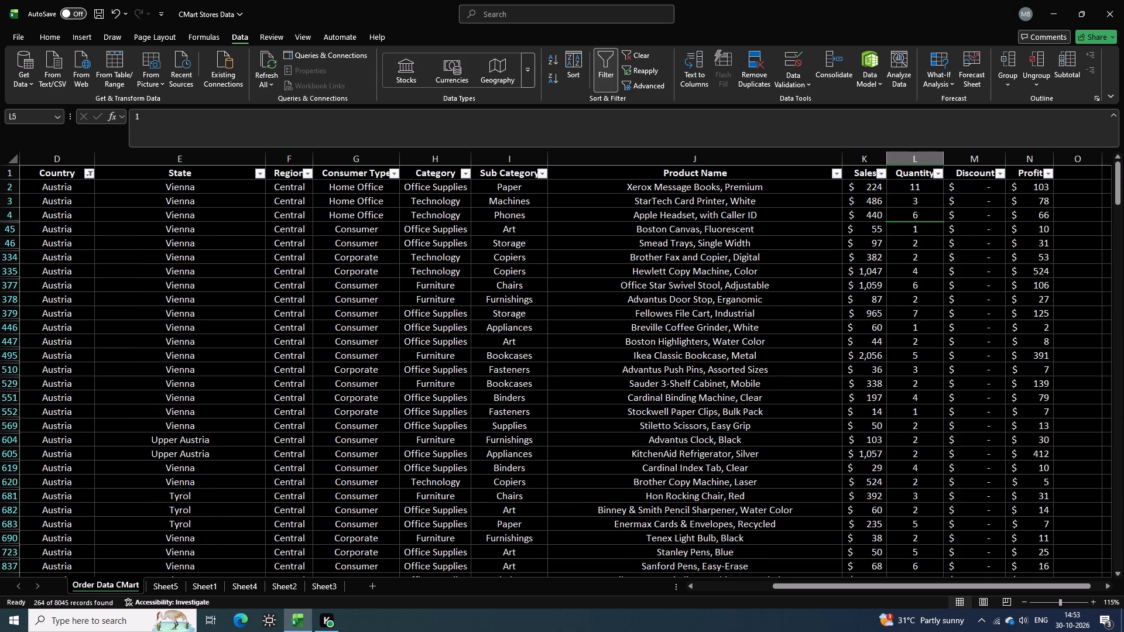
# Filter the State column so only Tyrol is selected.
pyautogui.scroll(-2, 170, 303)
pyautogui.scroll(-20, 170, 305)
pyautogui.scroll(-2, 170, 305)
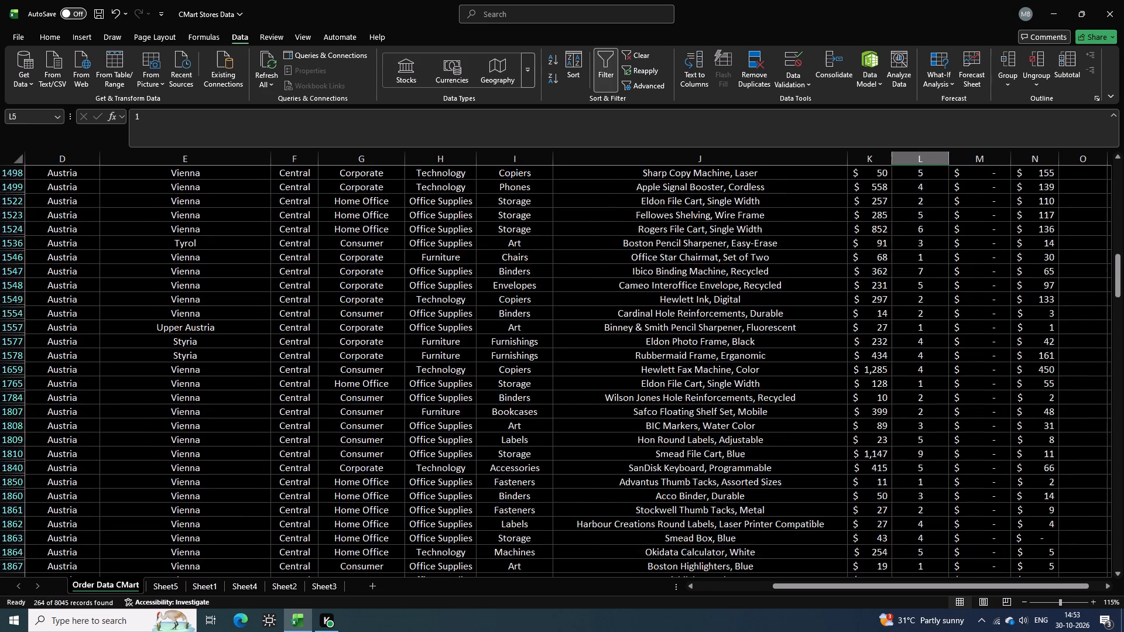
pyautogui.scroll(20, 173, 346)
pyautogui.scroll(15, 173, 346)
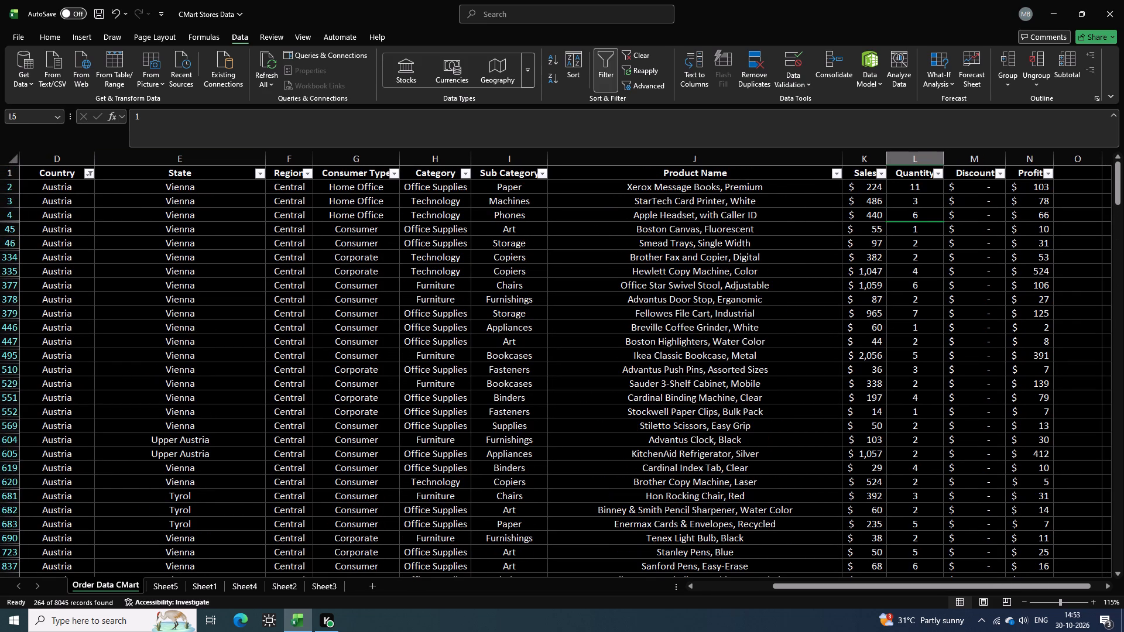
pyautogui.click(263, 173)
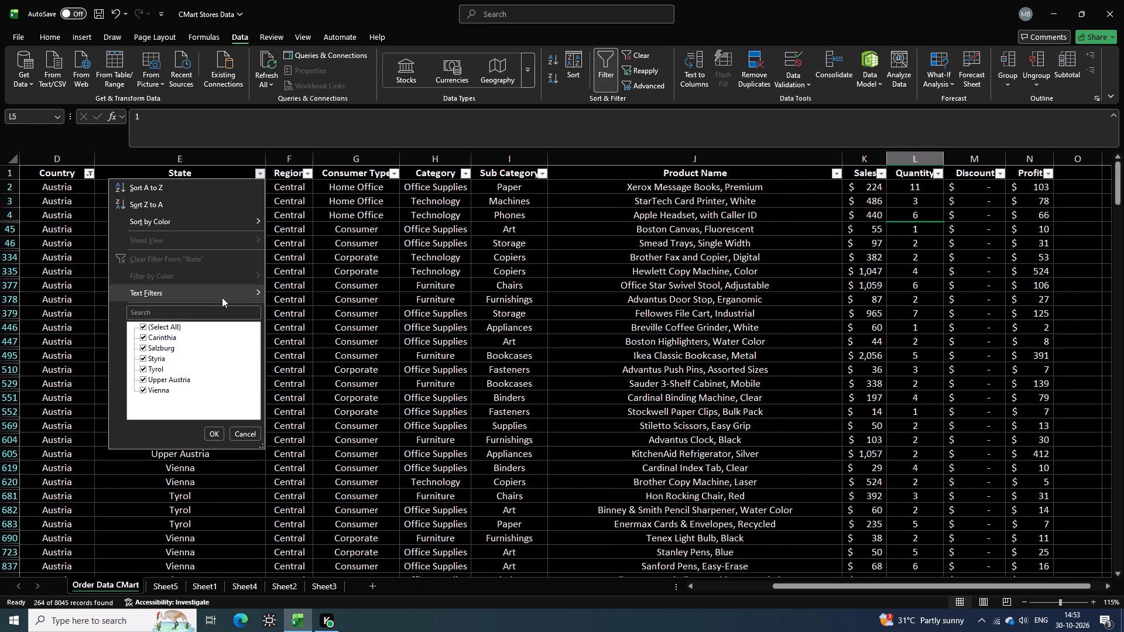
pyautogui.click(143, 329)
pyautogui.scroll(-2, 157, 362)
pyautogui.scroll(1, 170, 374)
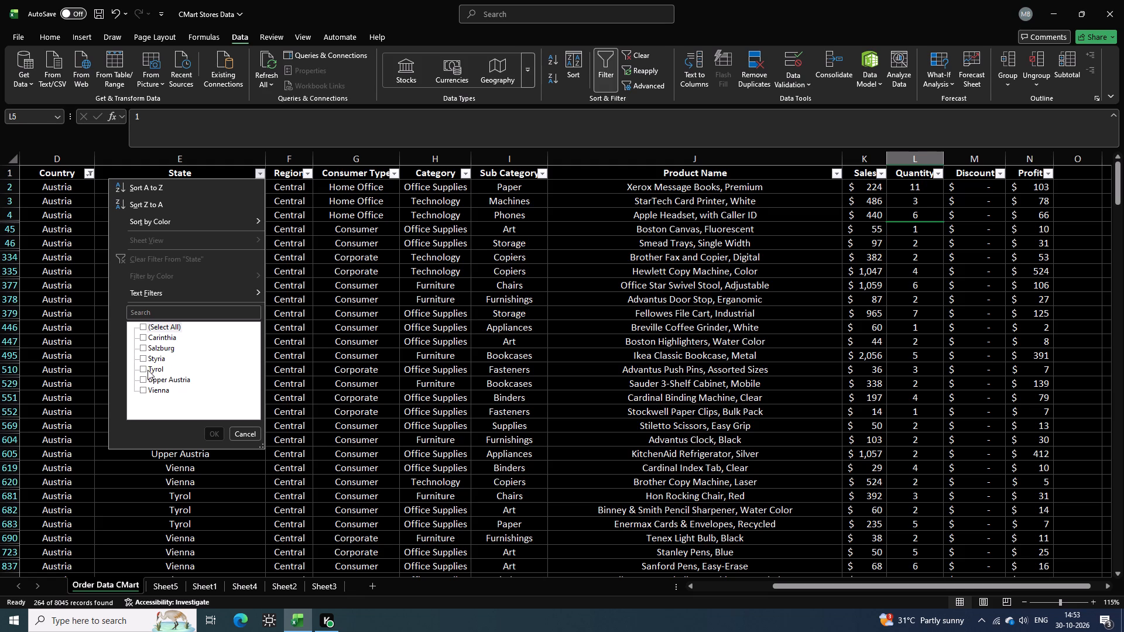
pyautogui.click(143, 369)
pyautogui.click(213, 432)
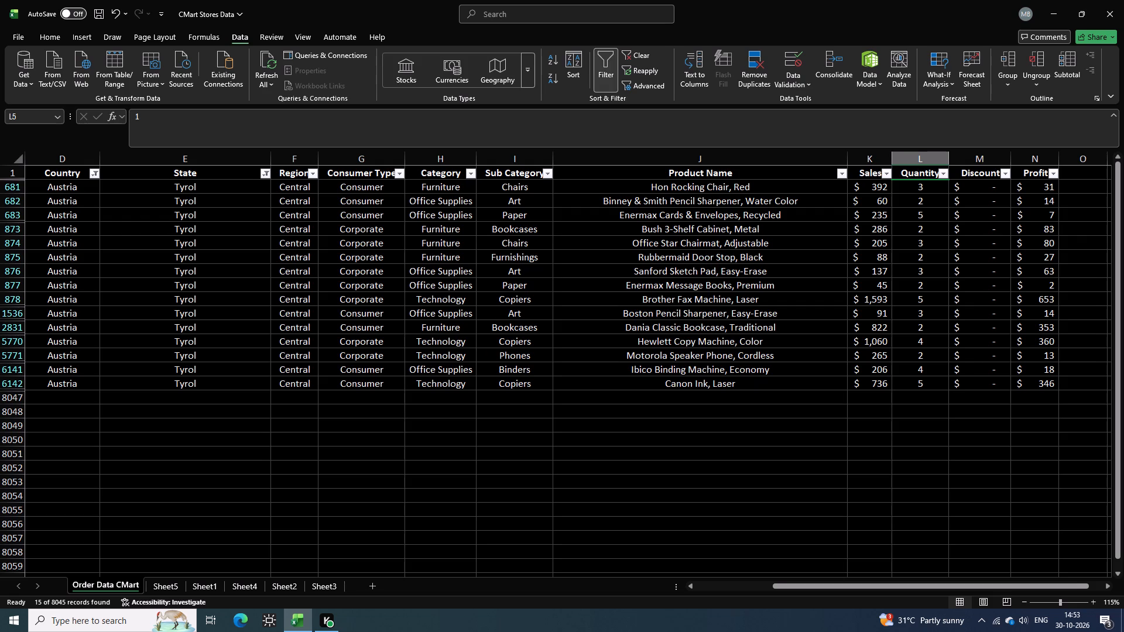
# Leave the Region filter unchanged and filter the Consumer Type column so only Corporate is selected.
pyautogui.click(315, 175)
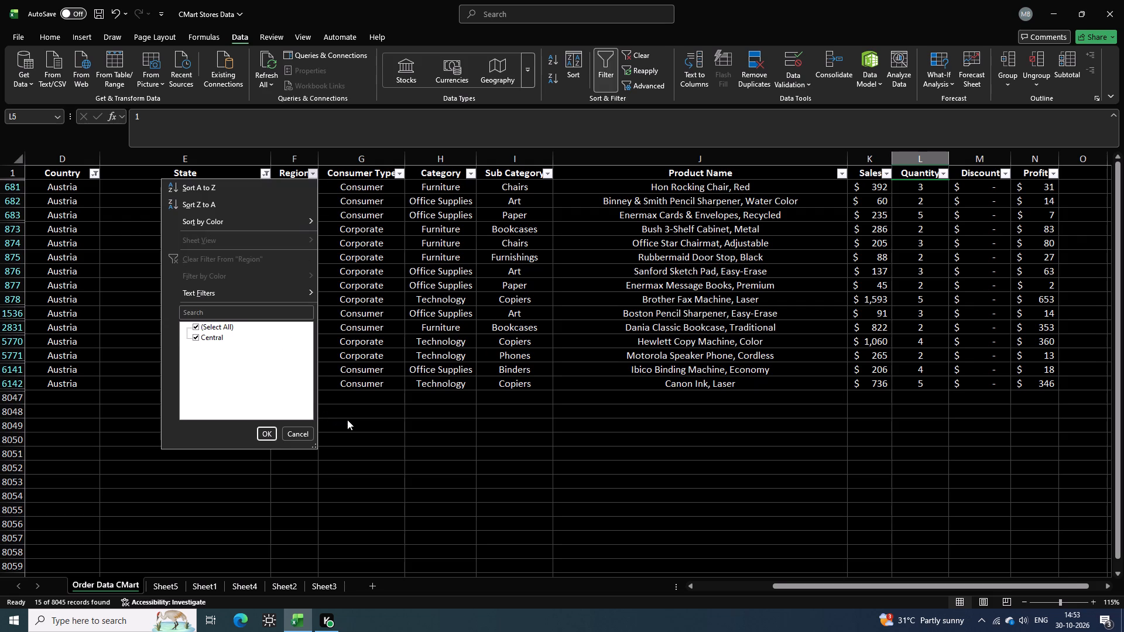
pyautogui.click(349, 420)
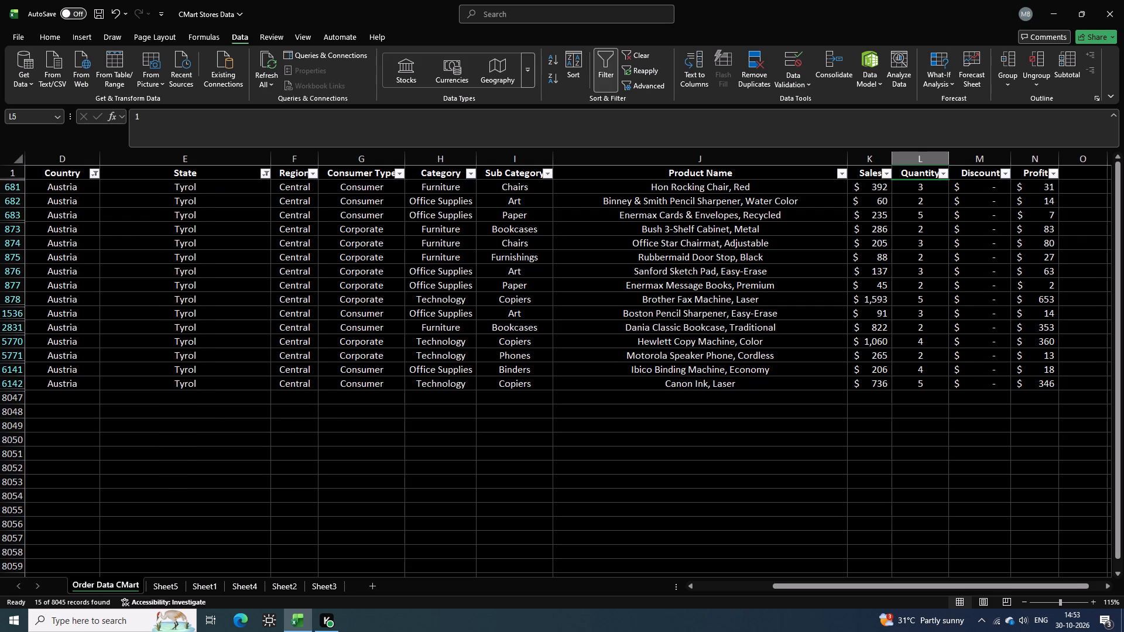
pyautogui.click(399, 177)
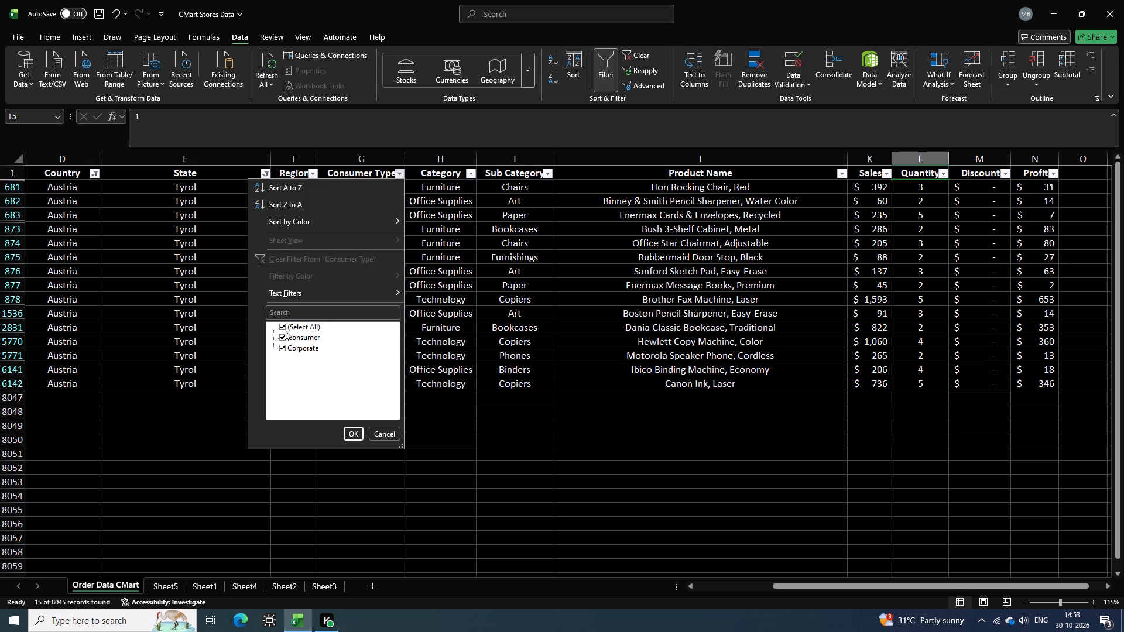
pyautogui.click(285, 329)
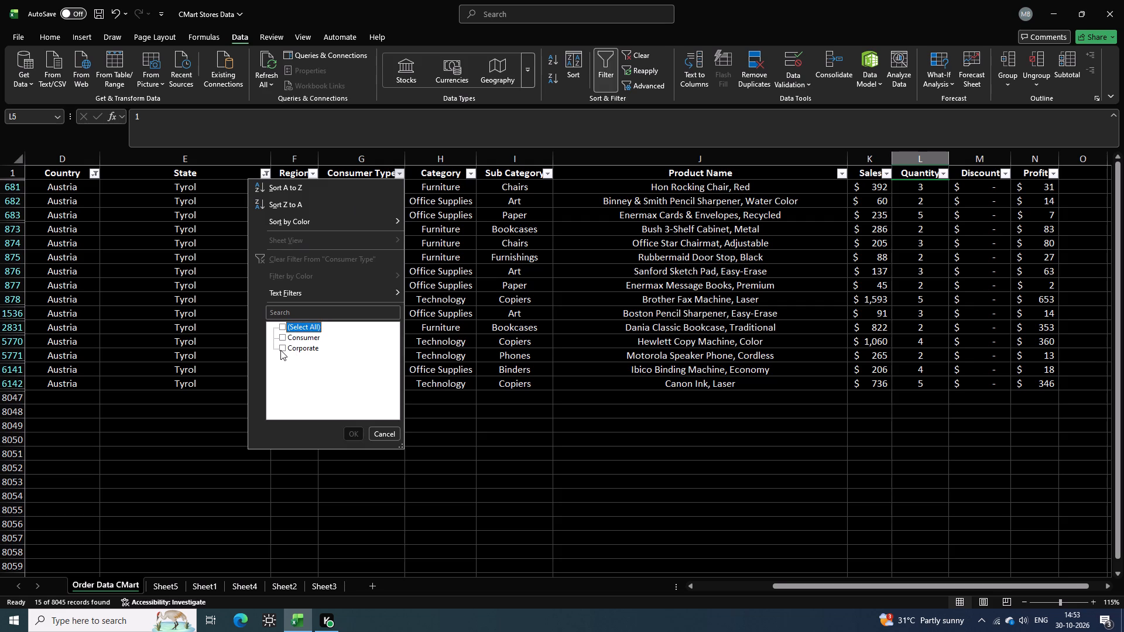
pyautogui.click(280, 350)
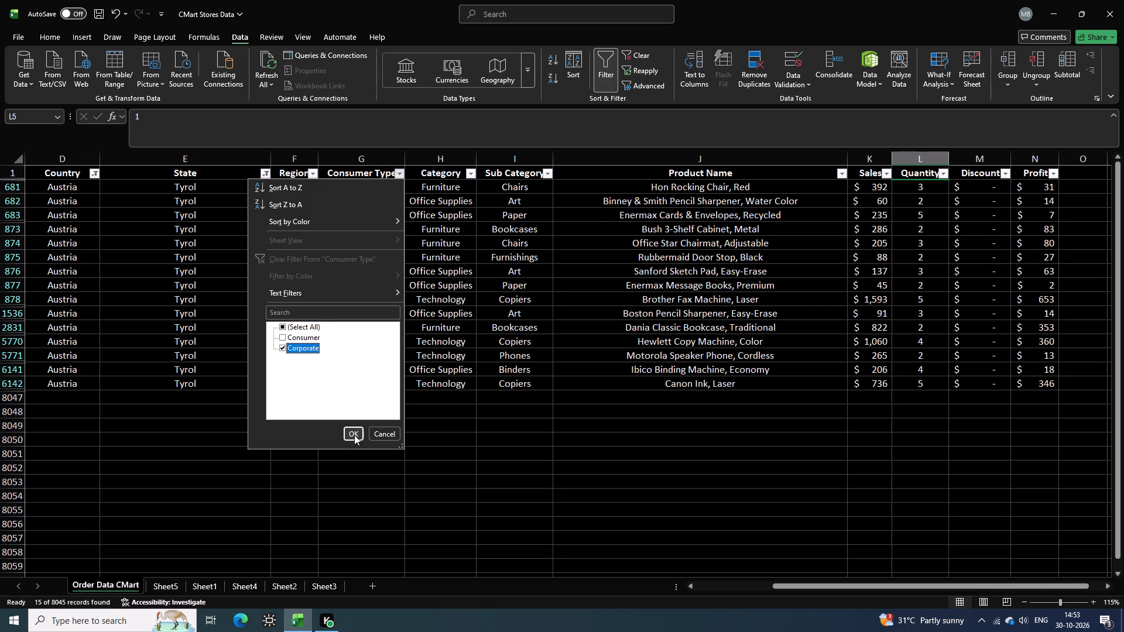
pyautogui.click(354, 435)
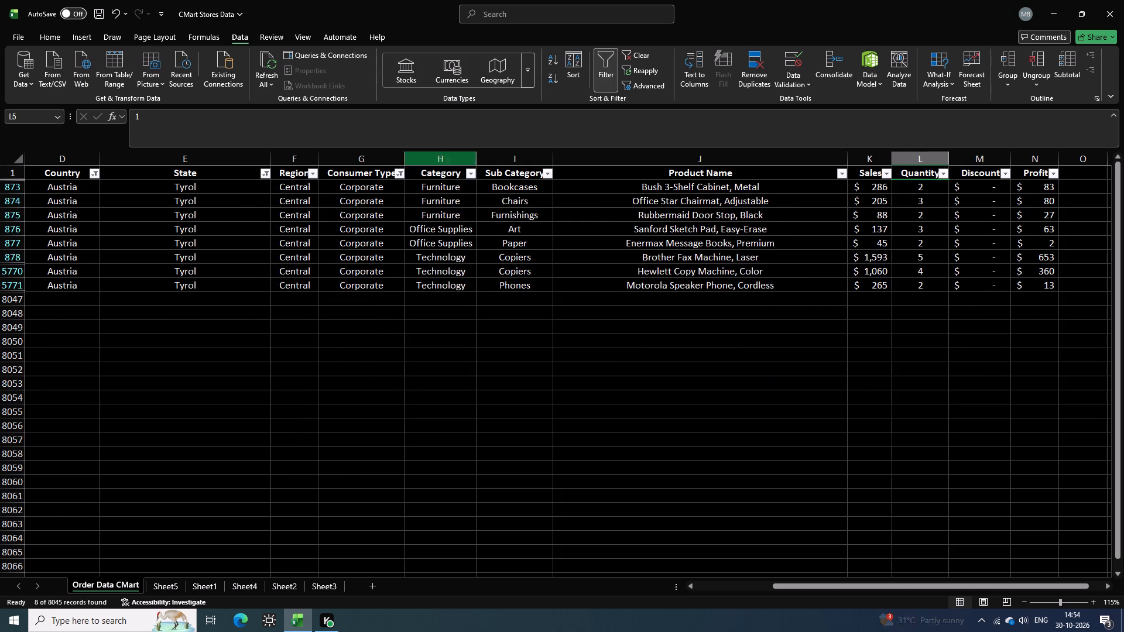
# Filter the Category column so only Office Supplies is selected.
pyautogui.click(471, 173)
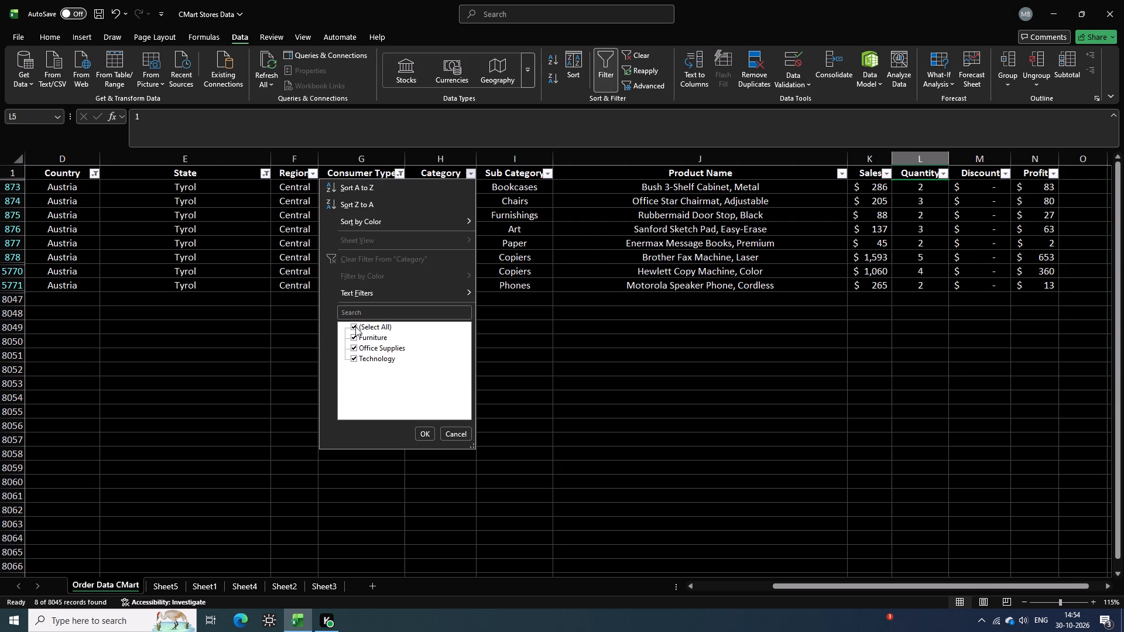
pyautogui.click(354, 324)
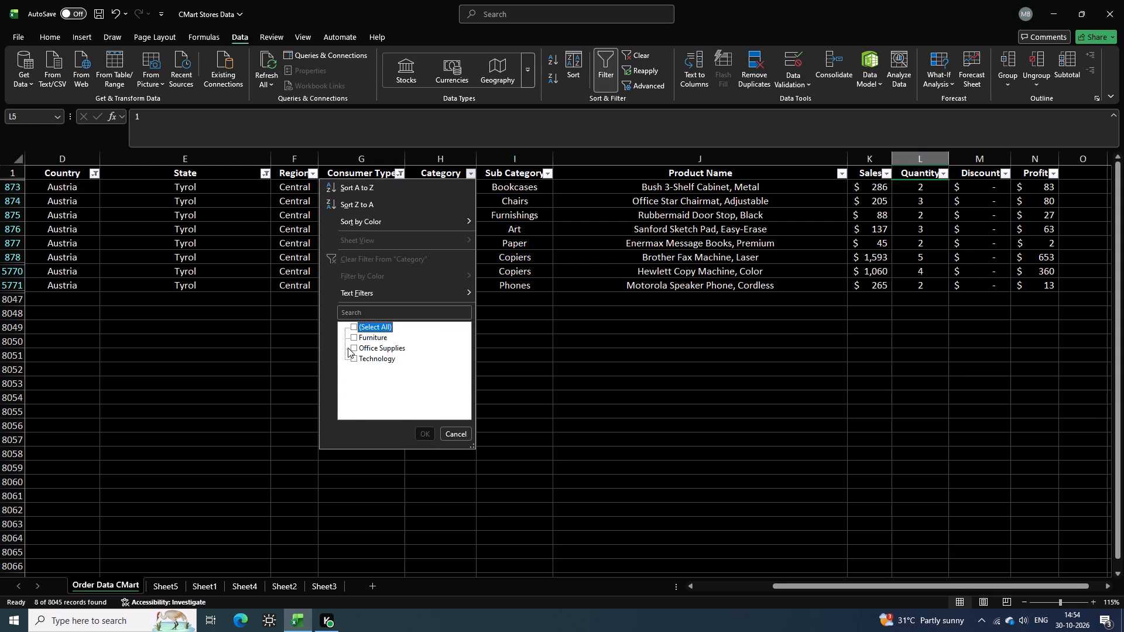
pyautogui.click(351, 348)
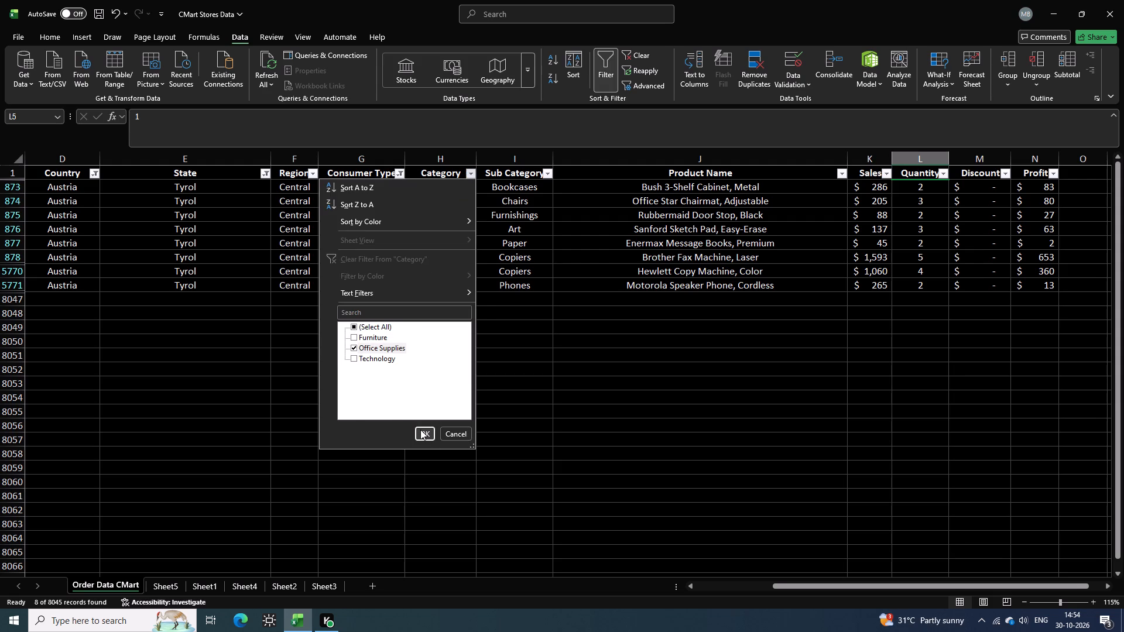
pyautogui.click(420, 430)
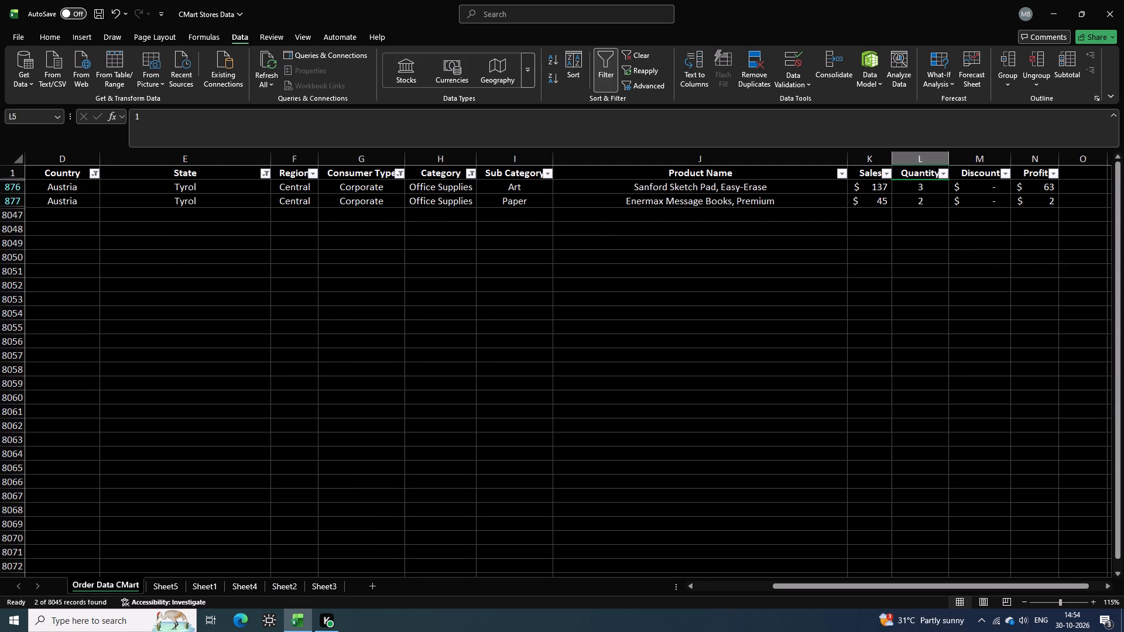
# Filter the Sub Category column so only Art is selected.
pyautogui.click(550, 175)
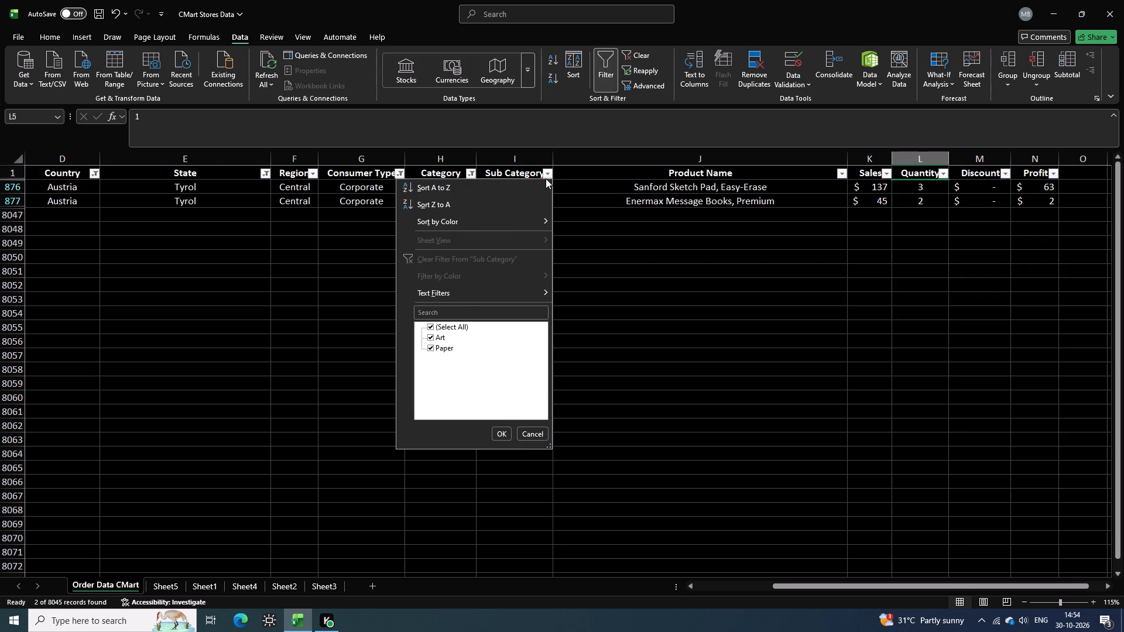
pyautogui.click(432, 325)
pyautogui.click(432, 335)
pyautogui.click(499, 431)
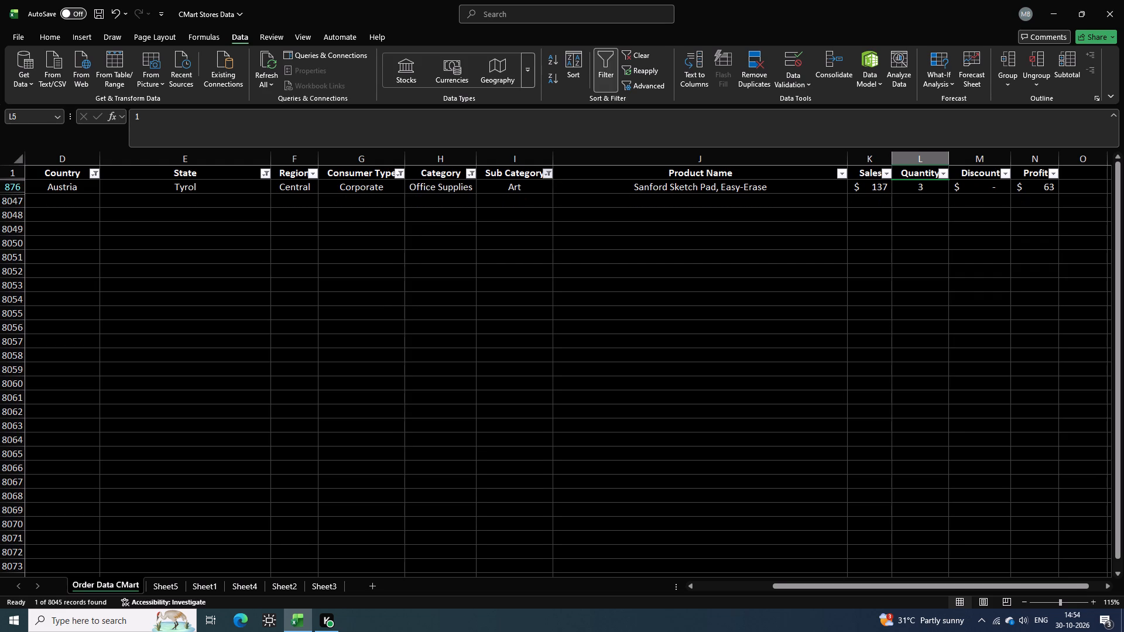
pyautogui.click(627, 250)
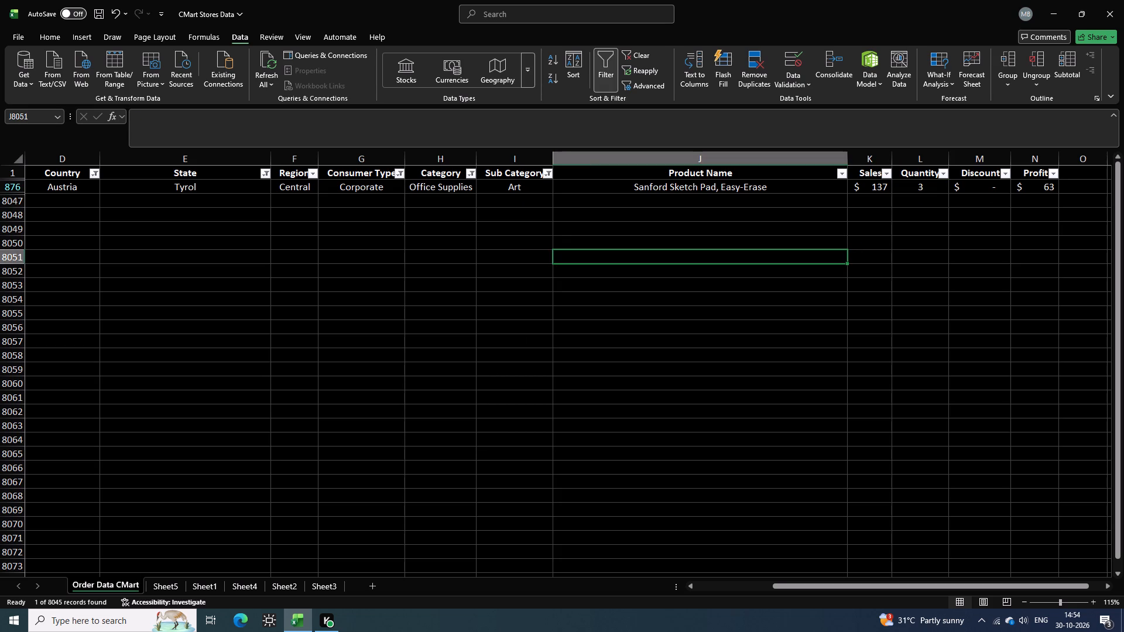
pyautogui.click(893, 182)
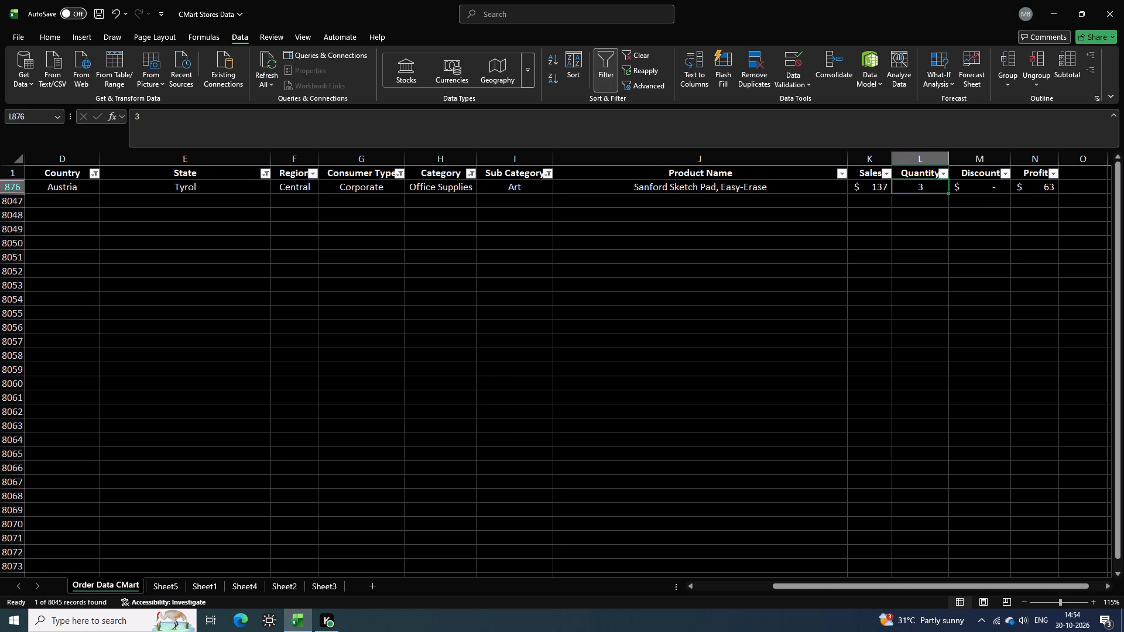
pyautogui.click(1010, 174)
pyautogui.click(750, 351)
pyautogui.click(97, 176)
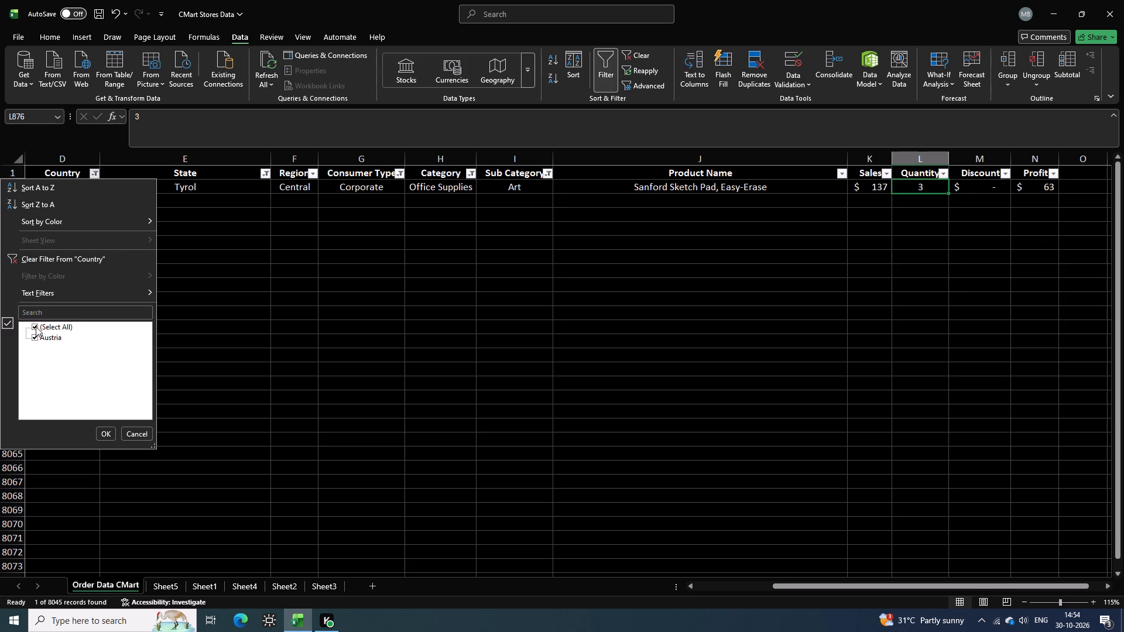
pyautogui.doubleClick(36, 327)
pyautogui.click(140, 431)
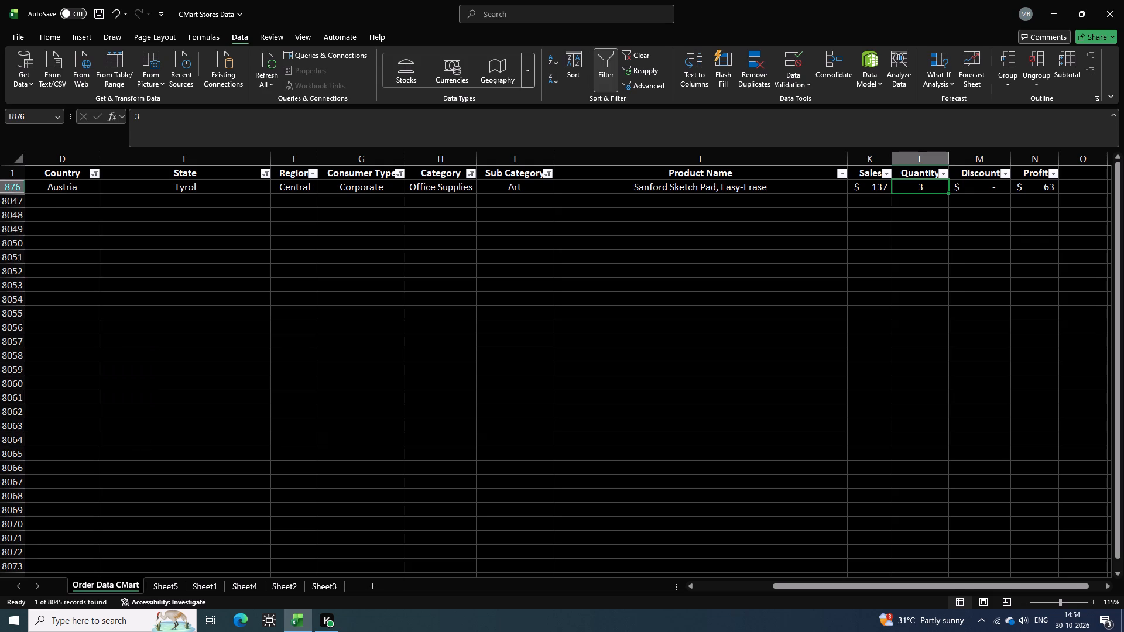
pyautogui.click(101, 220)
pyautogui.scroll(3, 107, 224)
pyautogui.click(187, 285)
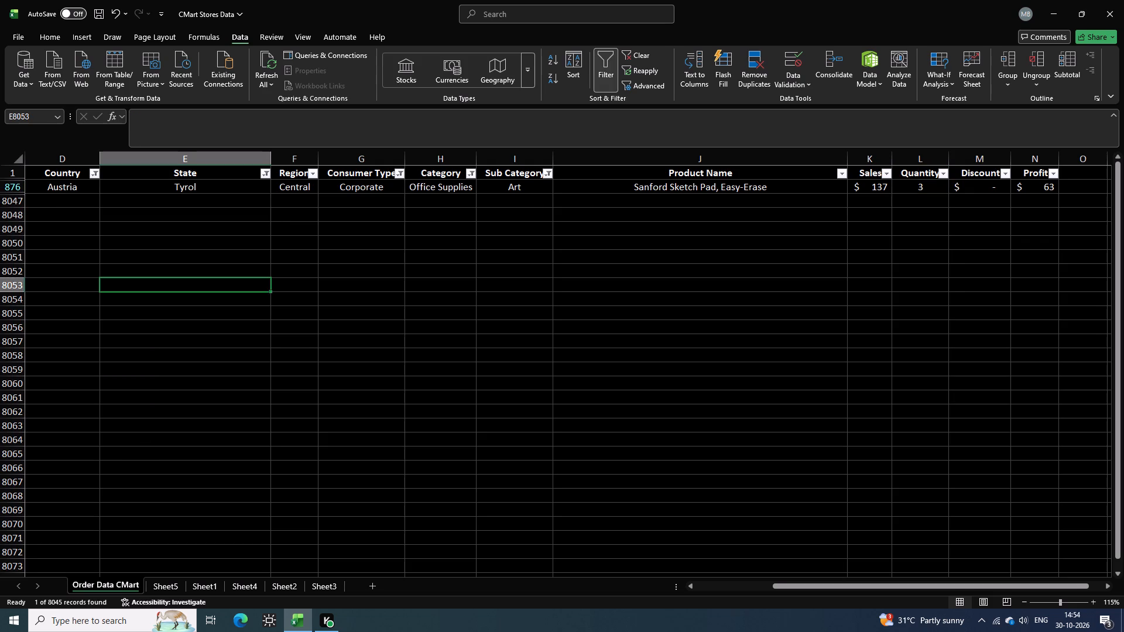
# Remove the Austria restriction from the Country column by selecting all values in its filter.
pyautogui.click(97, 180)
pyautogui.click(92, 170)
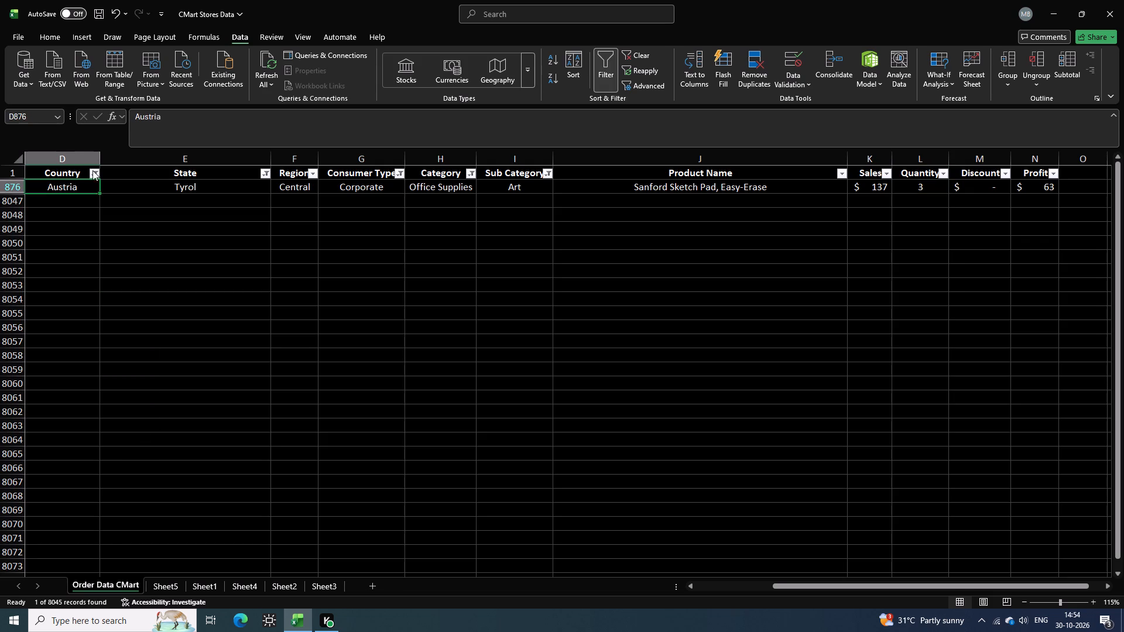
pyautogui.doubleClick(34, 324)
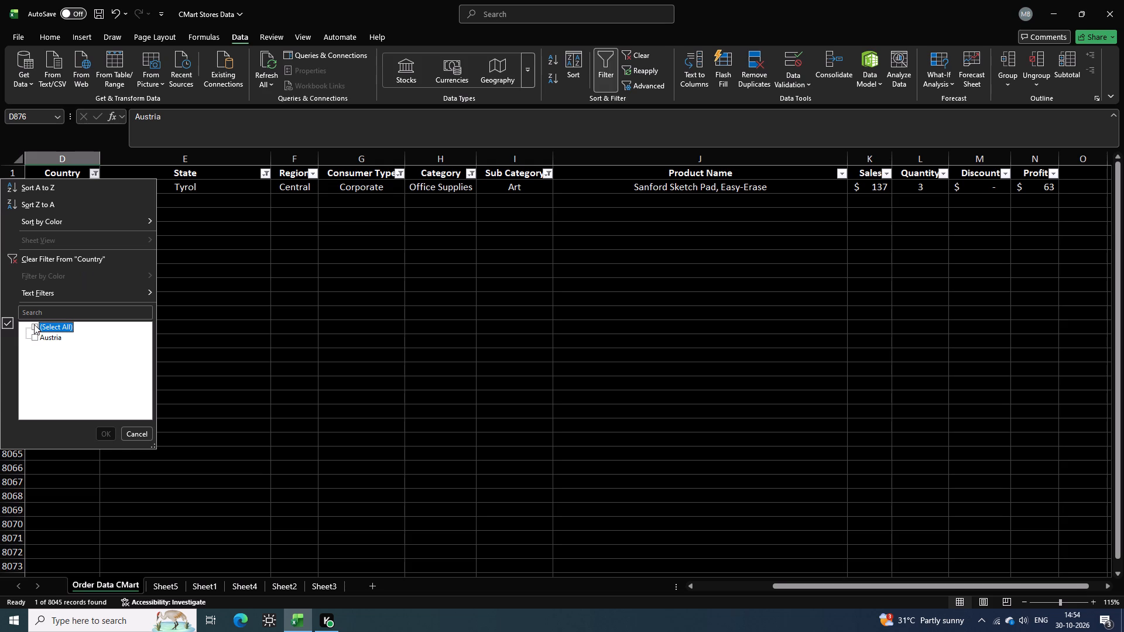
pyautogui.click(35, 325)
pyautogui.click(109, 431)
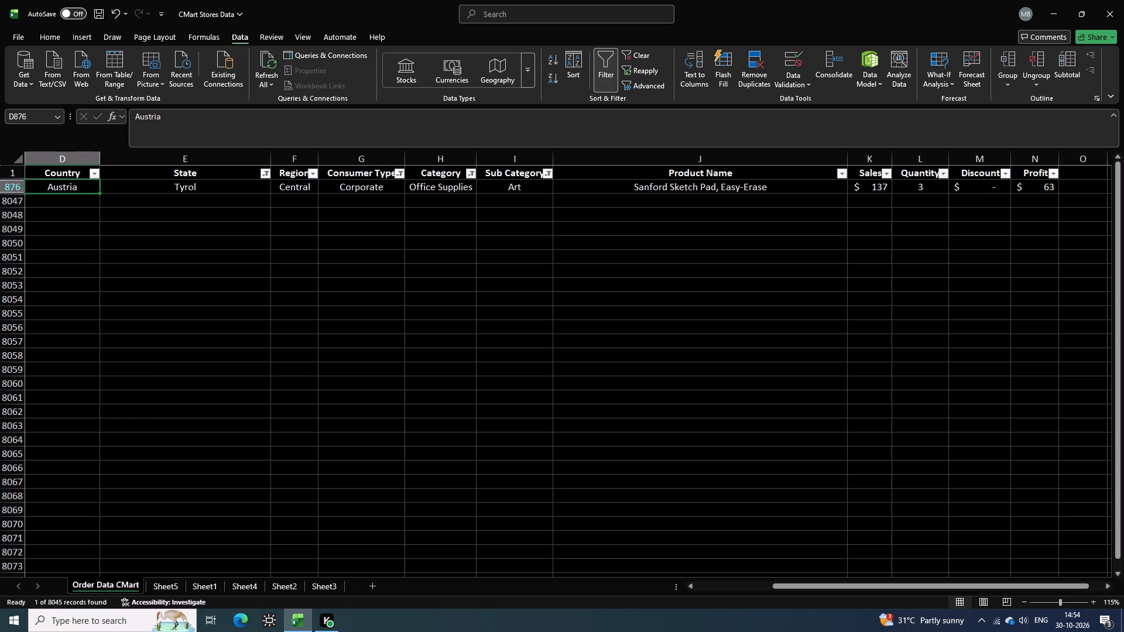
# Sort the order data by the Country column from A to Z.
pyautogui.click(94, 172)
pyautogui.scroll(4, 85, 344)
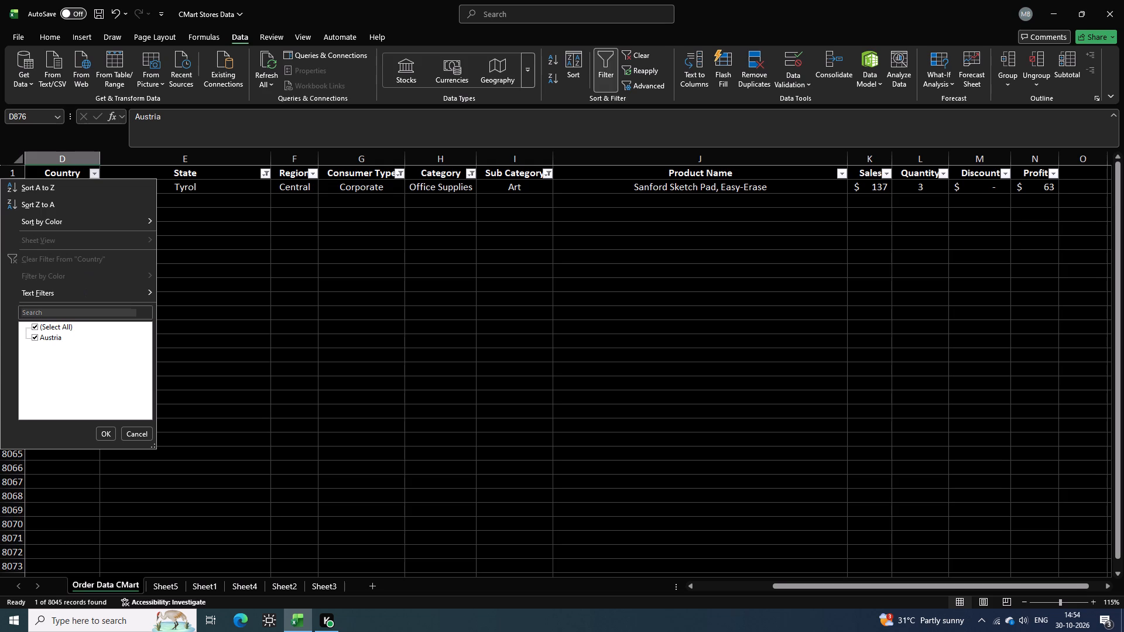
pyautogui.click(57, 181)
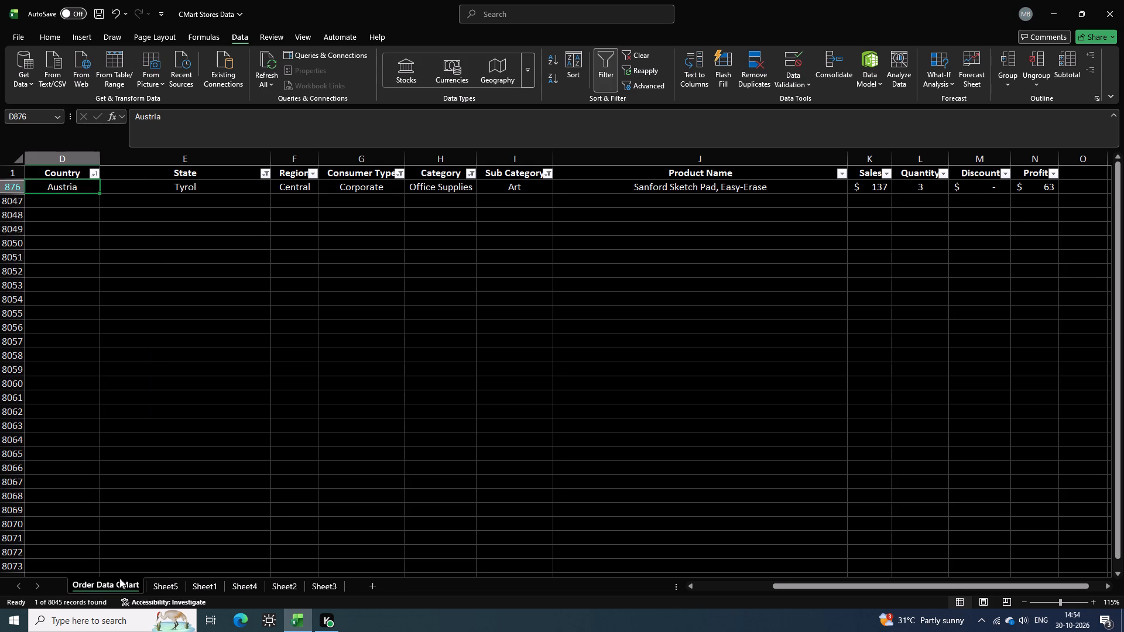
# On Sheet5, apply list data validation to the whole Order ID column with source =$A:$A, and browse its in-cell dropdown.
pyautogui.click(105, 589)
pyautogui.click(111, 582)
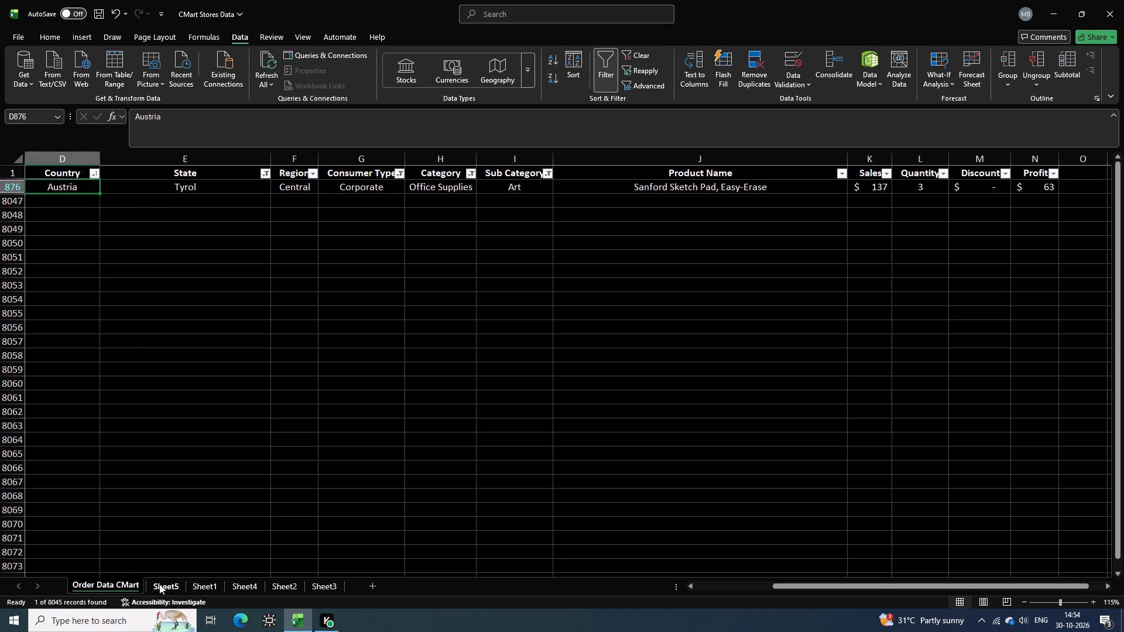
pyautogui.click(160, 585)
pyautogui.scroll(3, 148, 456)
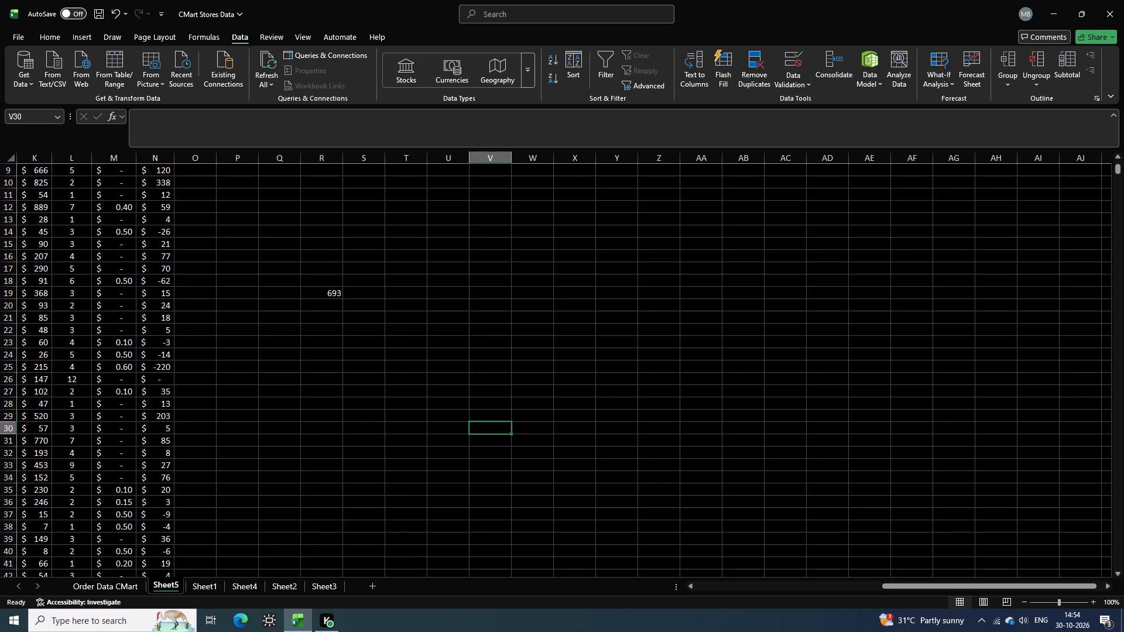
pyautogui.press('Left')
pyautogui.press('Left')
pyautogui.press('Left')
pyautogui.press('Left')
pyautogui.press('Left')
pyautogui.press('Left')
pyautogui.press('Left')
pyautogui.press('Left')
pyautogui.press('Left')
pyautogui.press('Left')
pyautogui.press('Left')
pyautogui.press('Left')
pyautogui.press('Left')
pyautogui.press('Left')
pyautogui.press('Left')
pyautogui.press('Left')
pyautogui.press('Left')
pyautogui.press('Left')
pyautogui.press('Left')
pyautogui.press('Left')
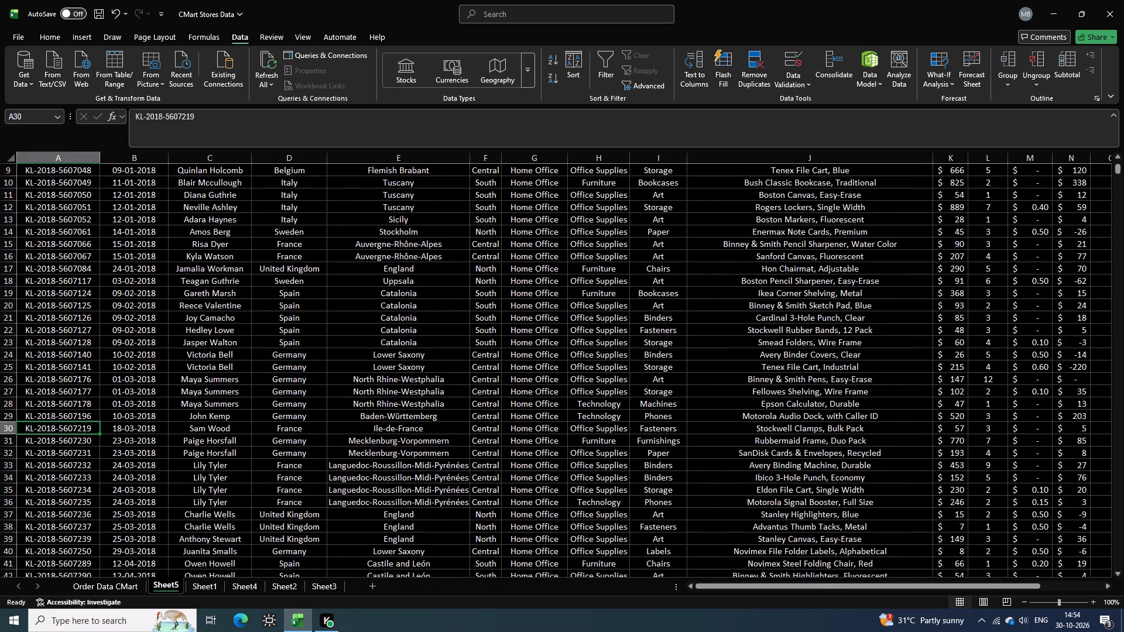
pyautogui.click(92, 157)
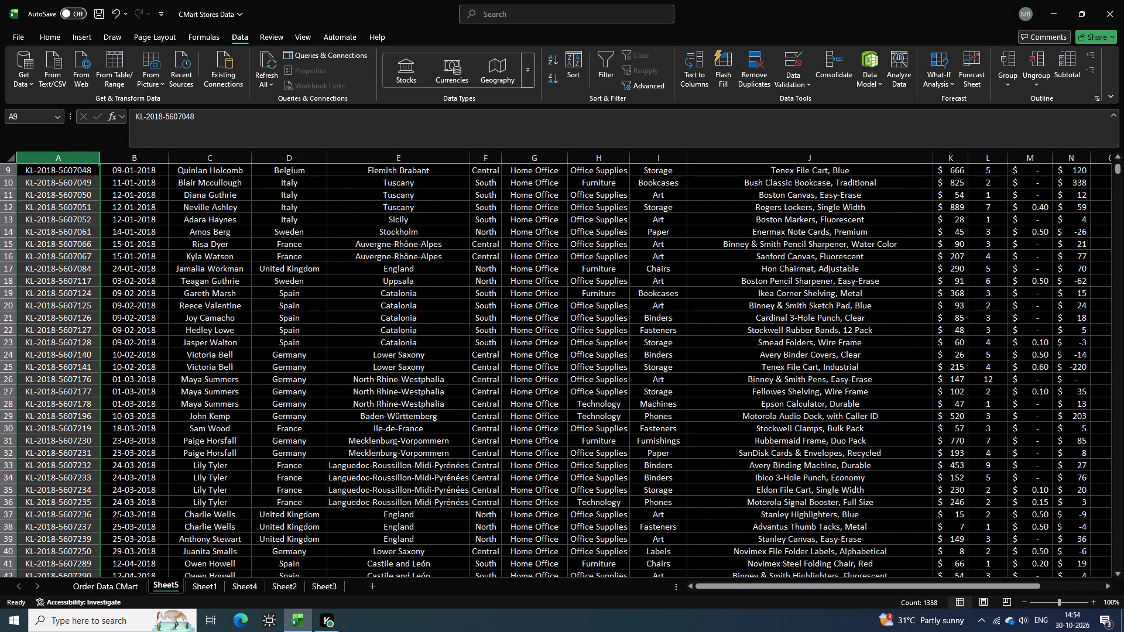
pyautogui.click(232, 42)
pyautogui.click(810, 85)
pyautogui.click(808, 98)
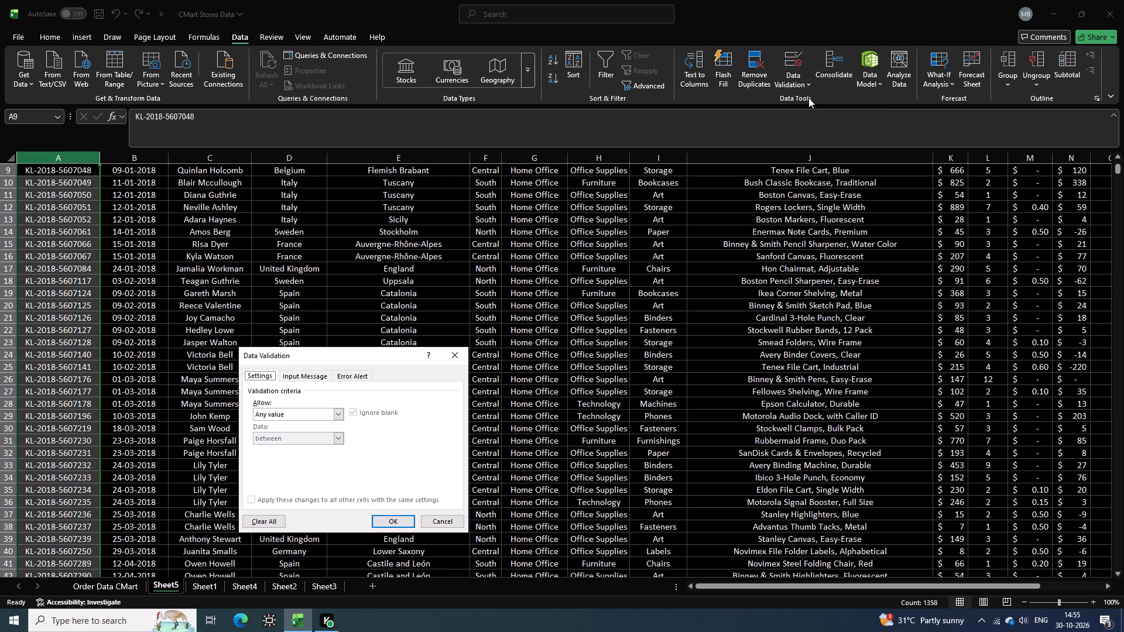
pyautogui.click(334, 437)
pyautogui.click(341, 409)
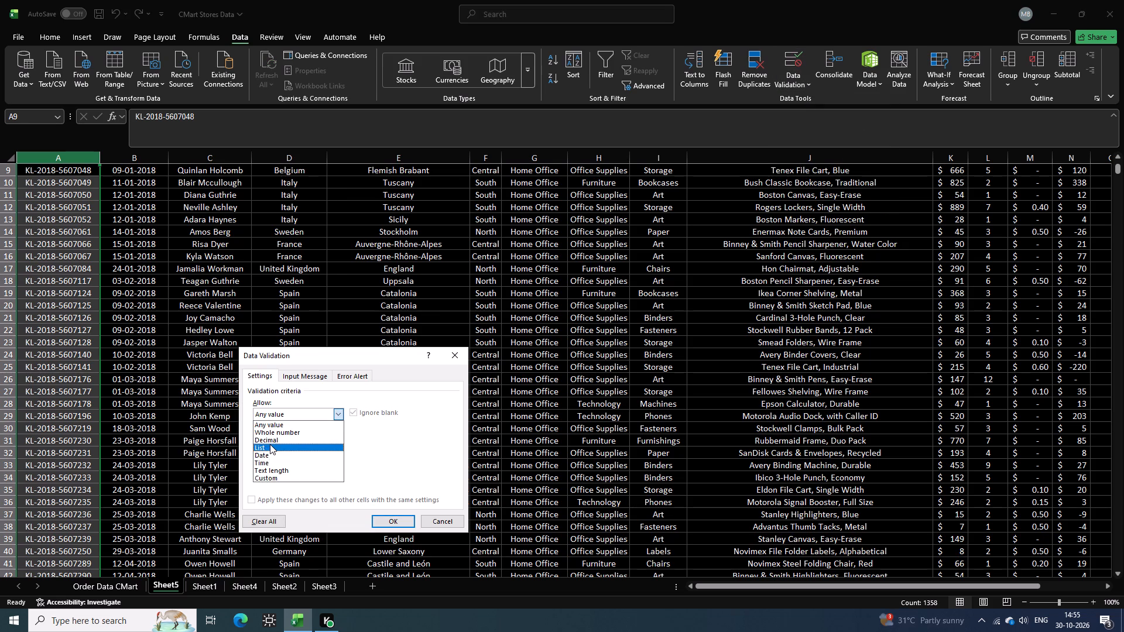
pyautogui.click(270, 444)
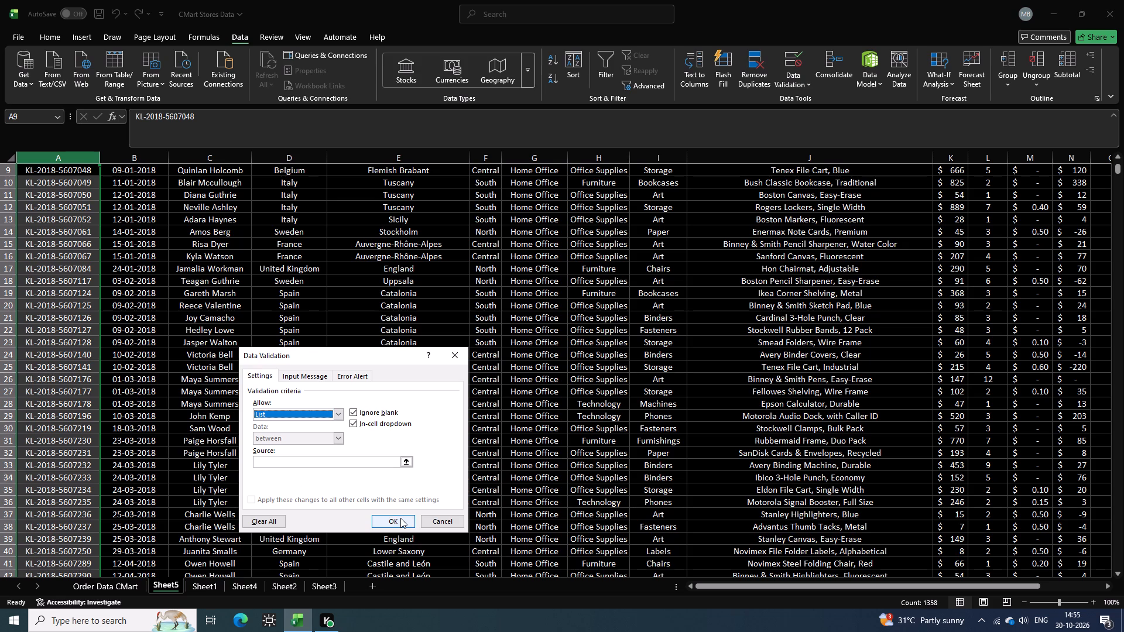
pyautogui.click(400, 518)
pyautogui.click(421, 472)
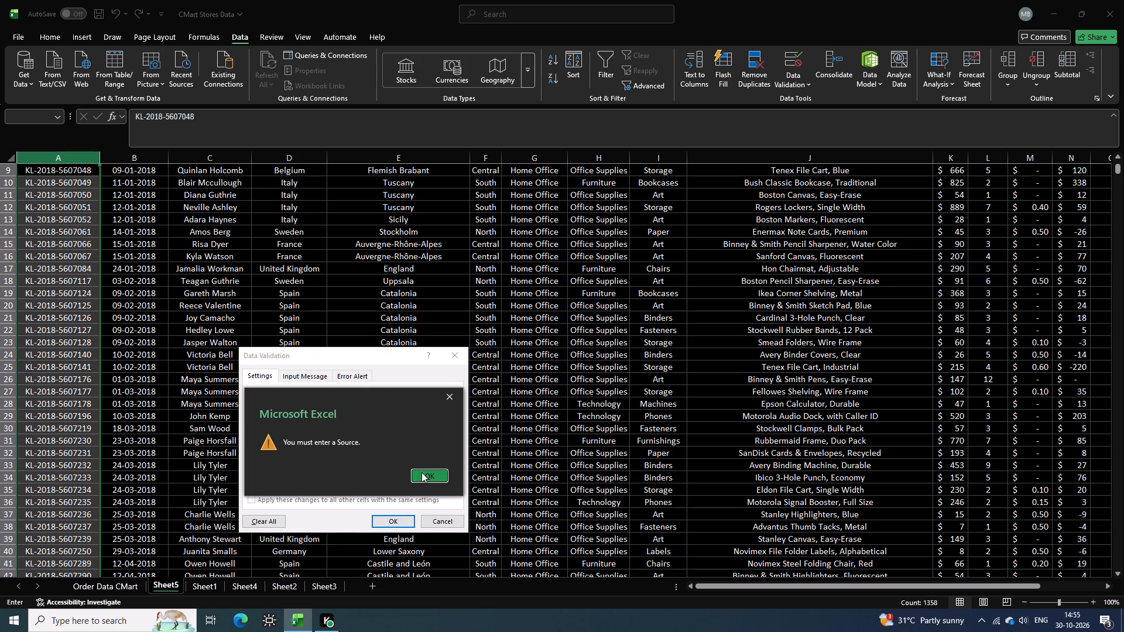
pyautogui.click(306, 468)
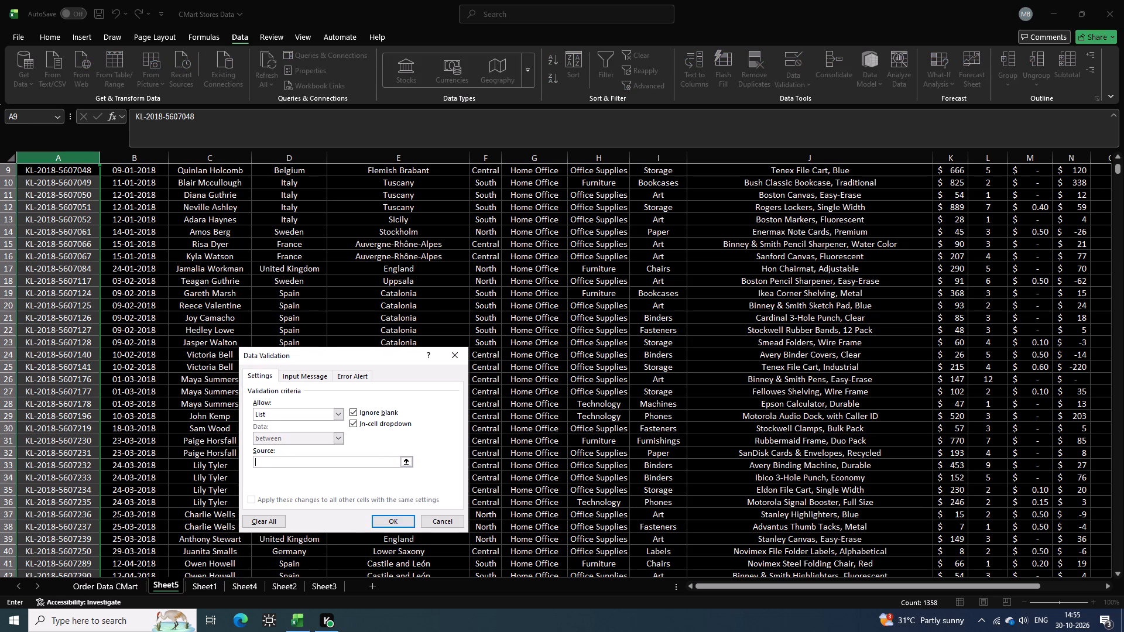
pyautogui.click(80, 165)
pyautogui.click(79, 159)
pyautogui.click(79, 159)
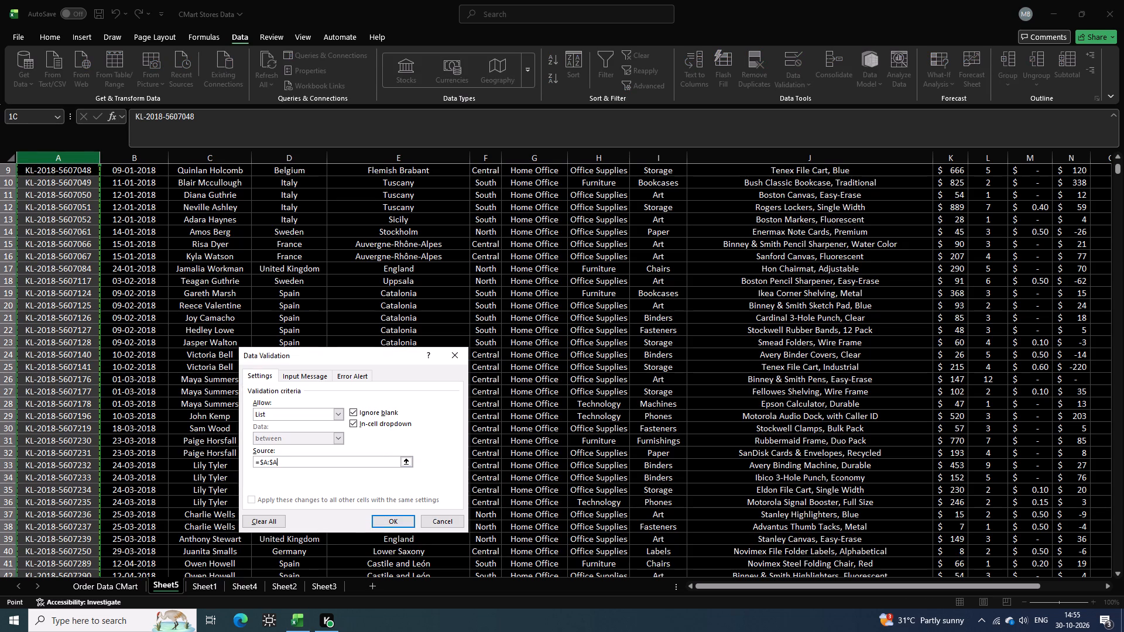
pyautogui.click(79, 159)
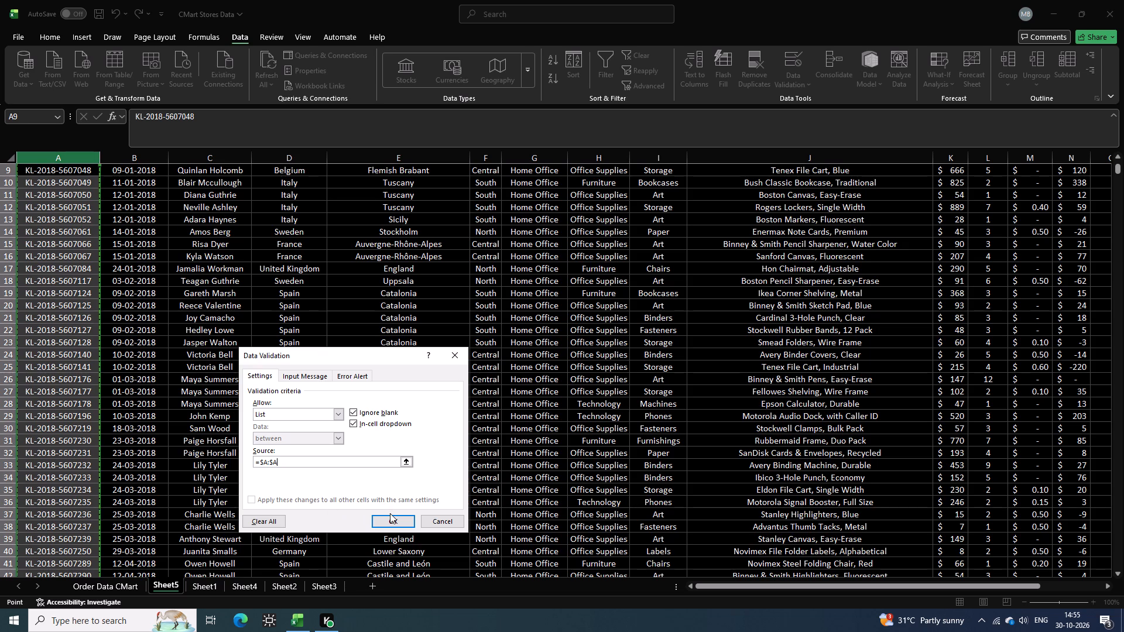
pyautogui.click(390, 519)
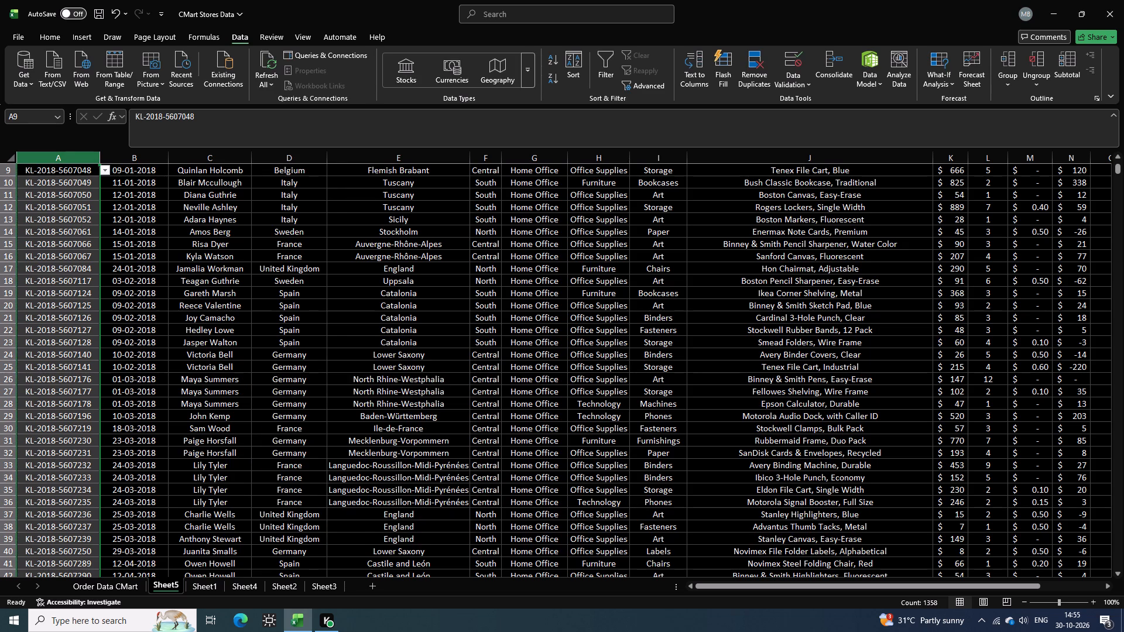
pyautogui.click(107, 171)
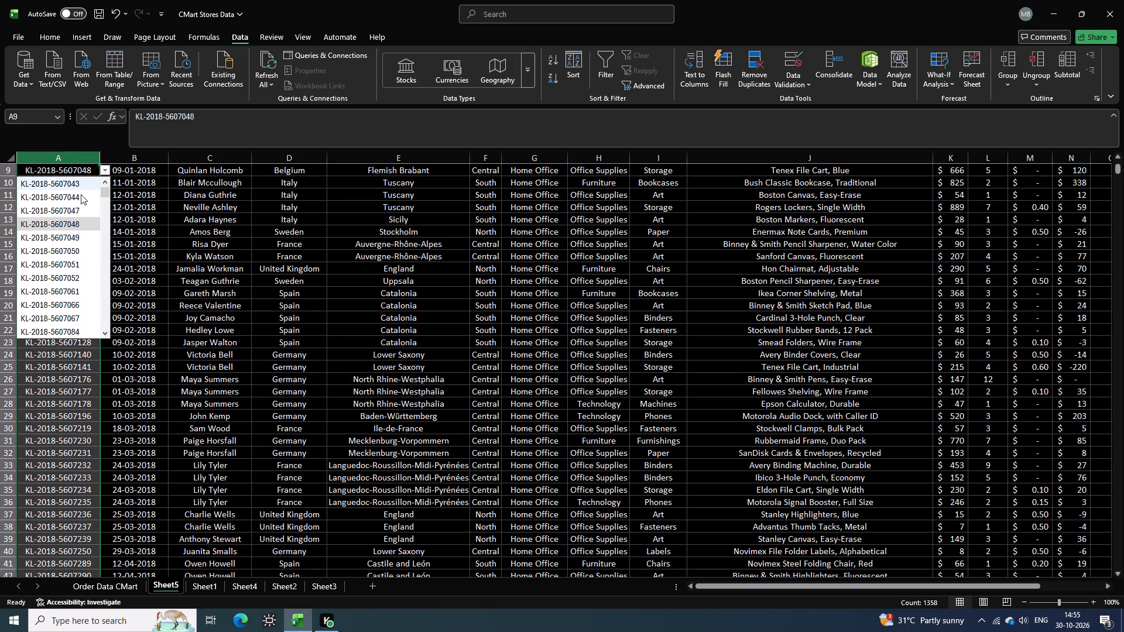
pyautogui.scroll(-10, 64, 248)
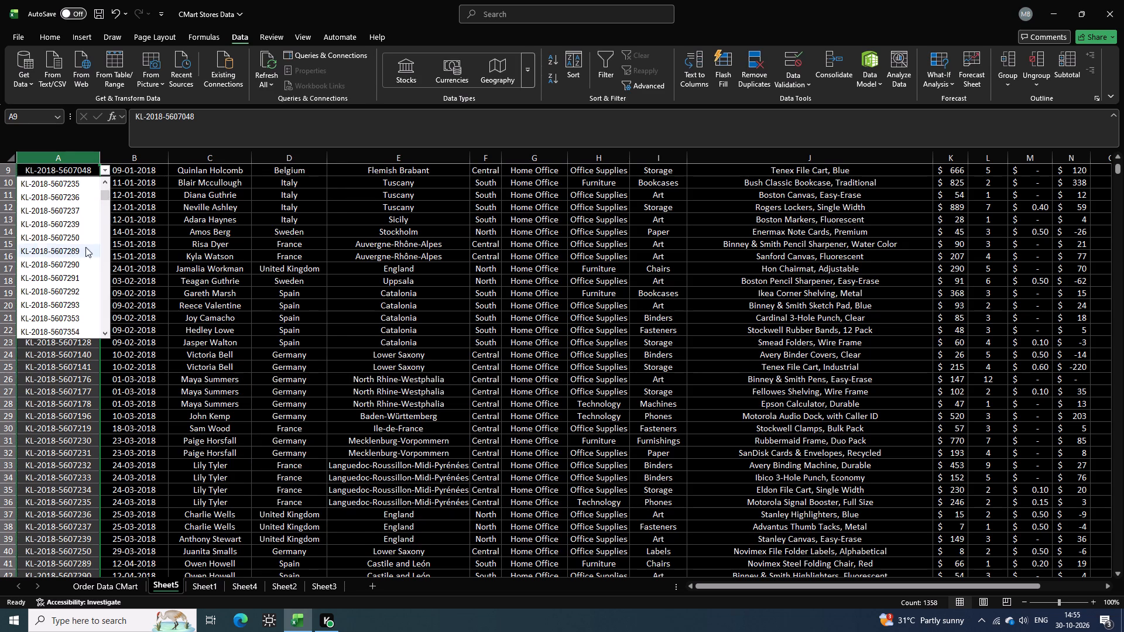
pyautogui.click(152, 281)
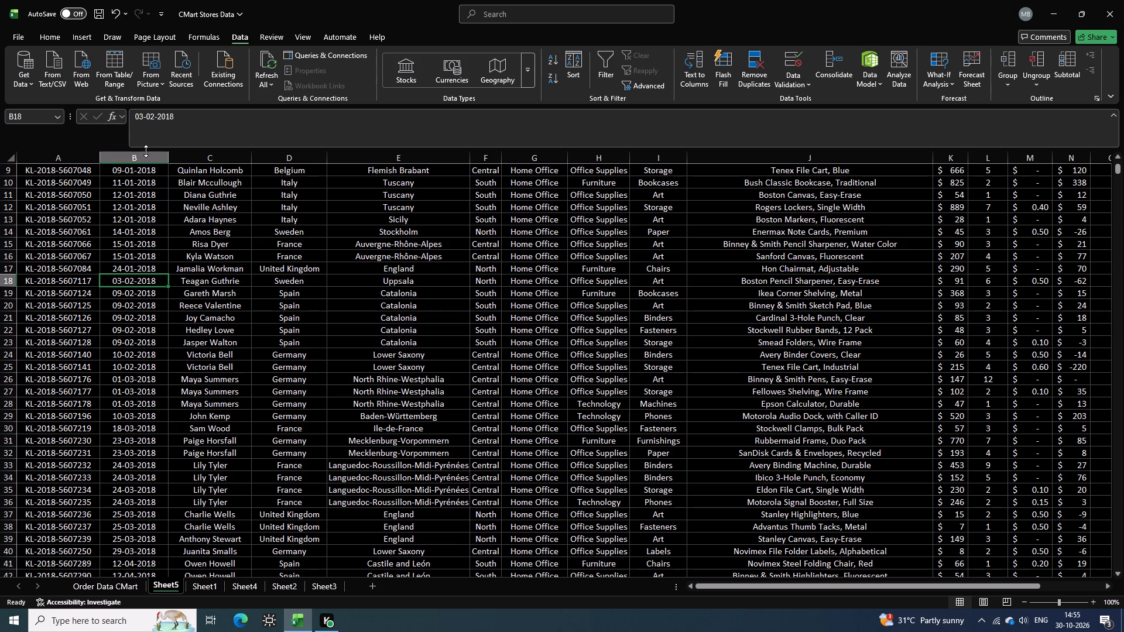
# Apply list data validation to the whole Order Date column with source =$B:$B, and browse the dropdown in cell B9.
pyautogui.click(146, 159)
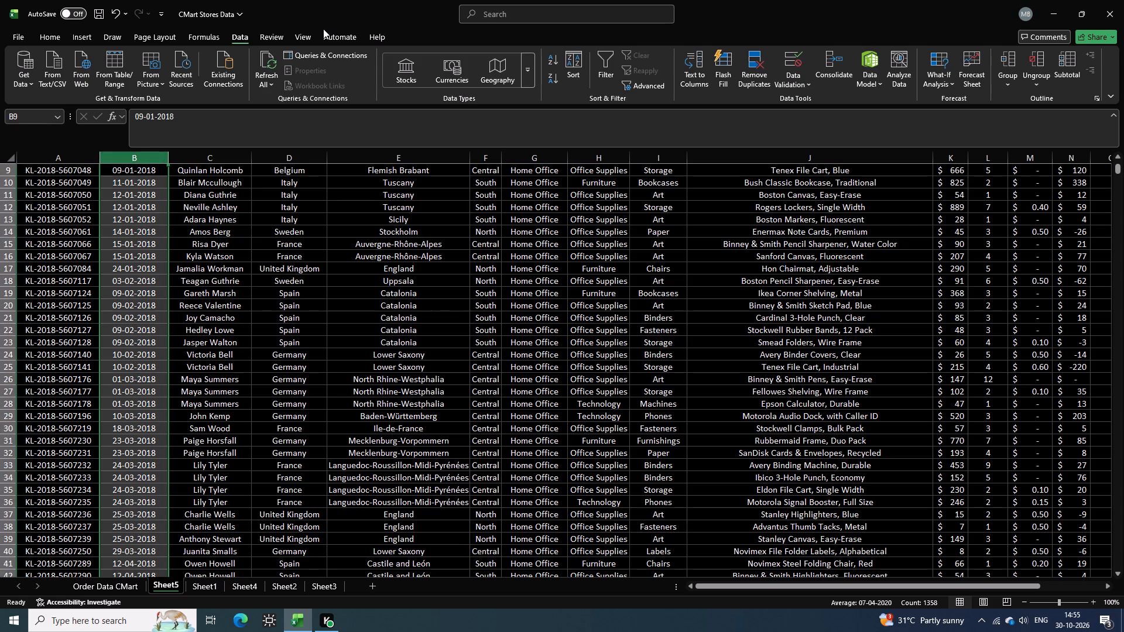
pyautogui.click(806, 88)
pyautogui.click(813, 102)
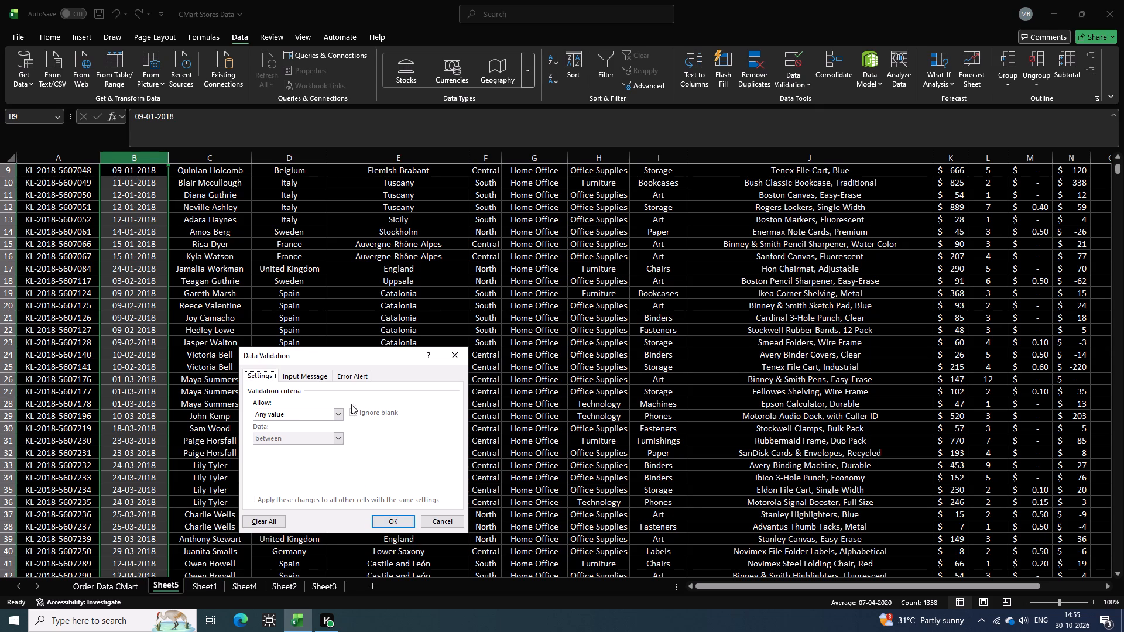
pyautogui.click(341, 419)
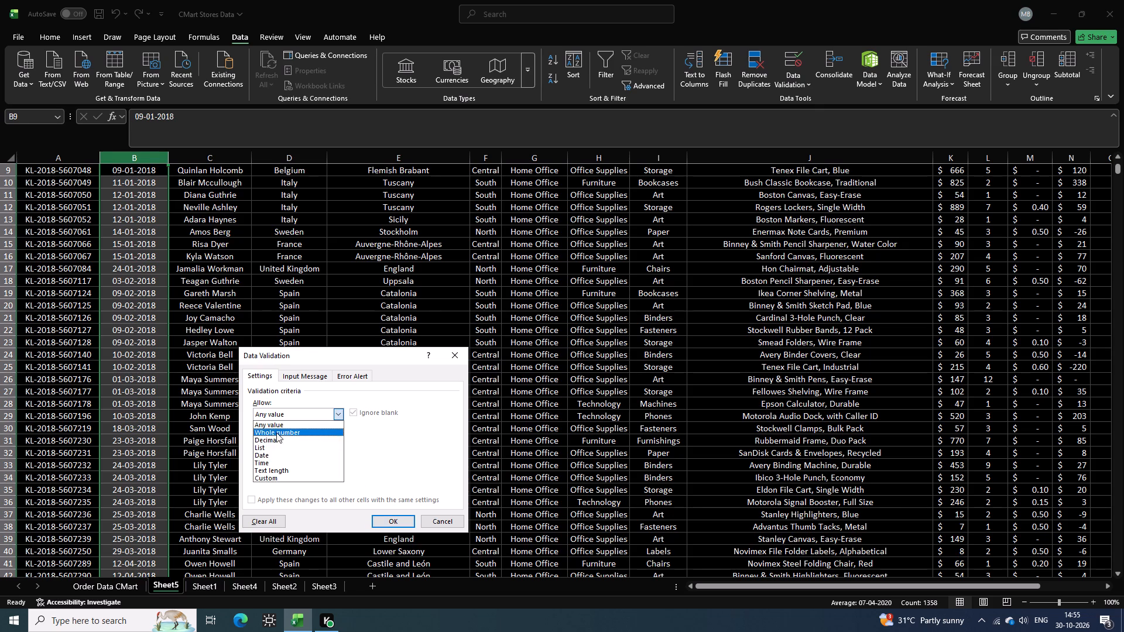
pyautogui.click(270, 446)
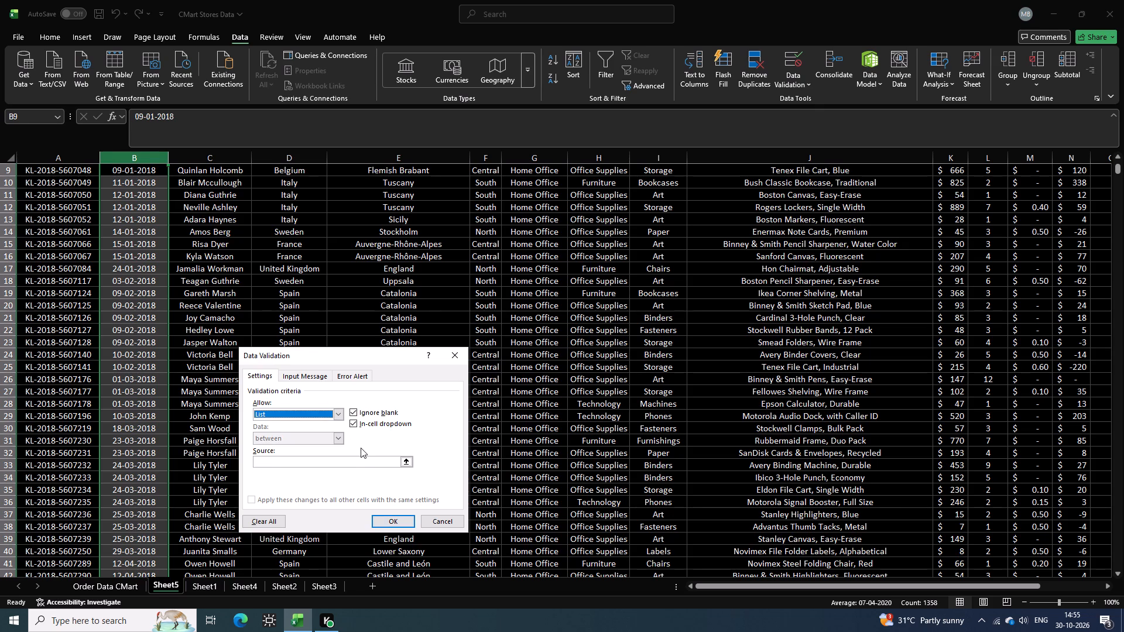
pyautogui.click(366, 463)
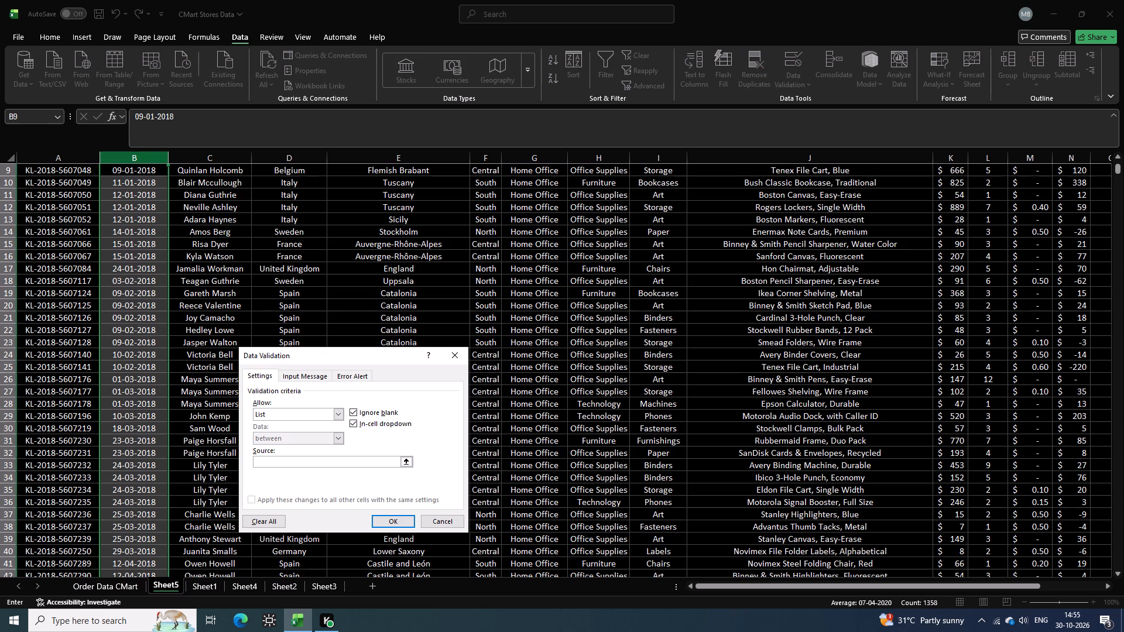
pyautogui.click(152, 159)
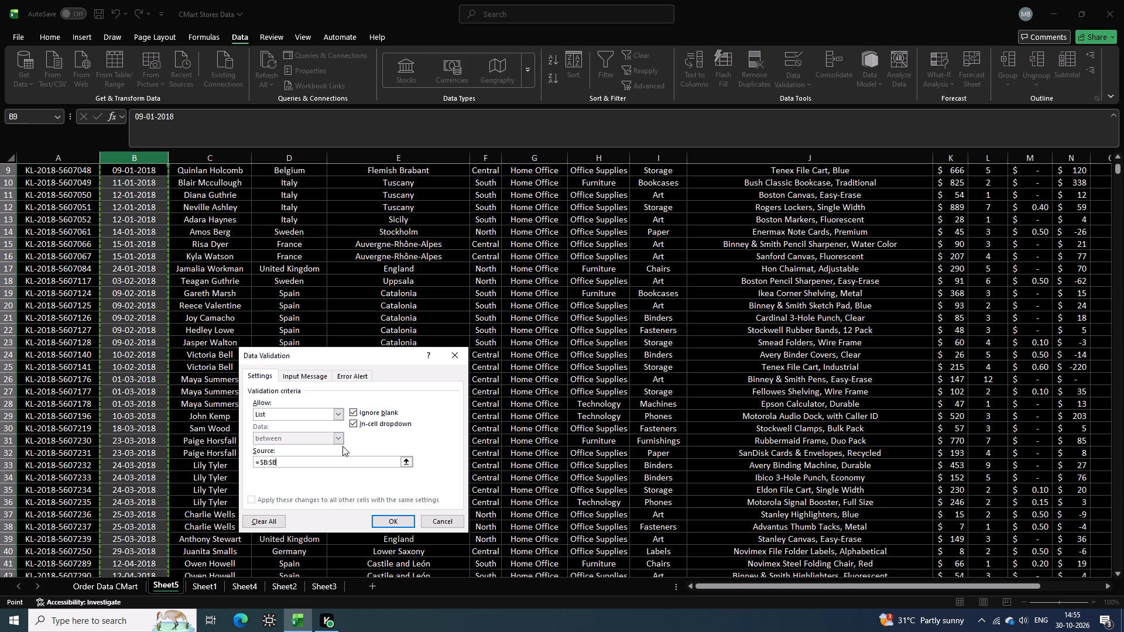
pyautogui.click(392, 514)
pyautogui.click(386, 519)
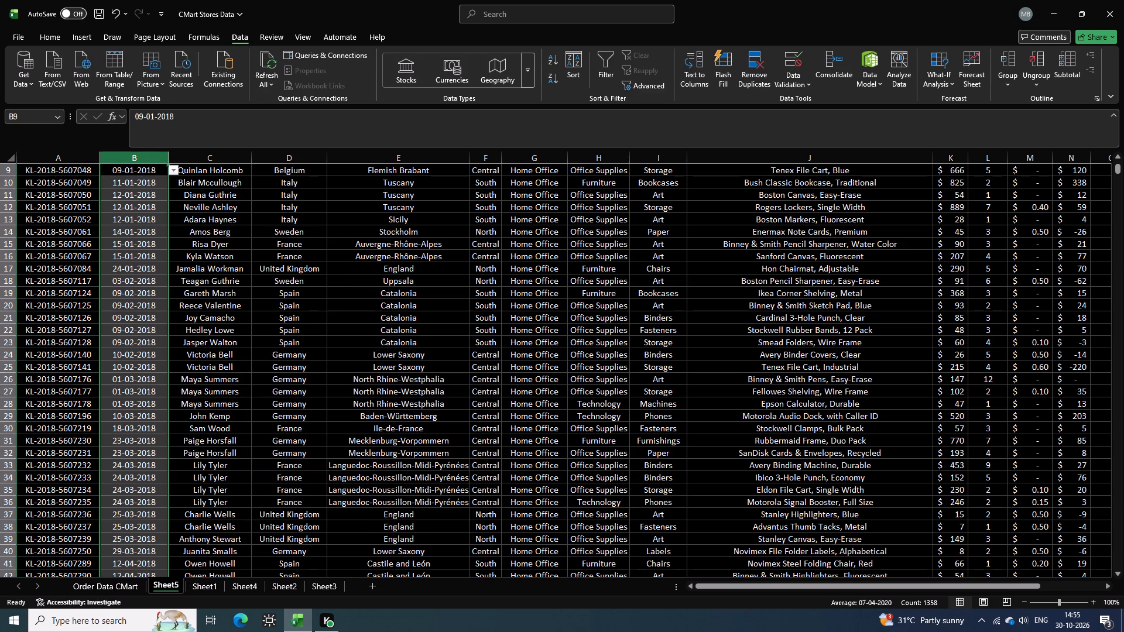
pyautogui.click(179, 170)
pyautogui.click(160, 171)
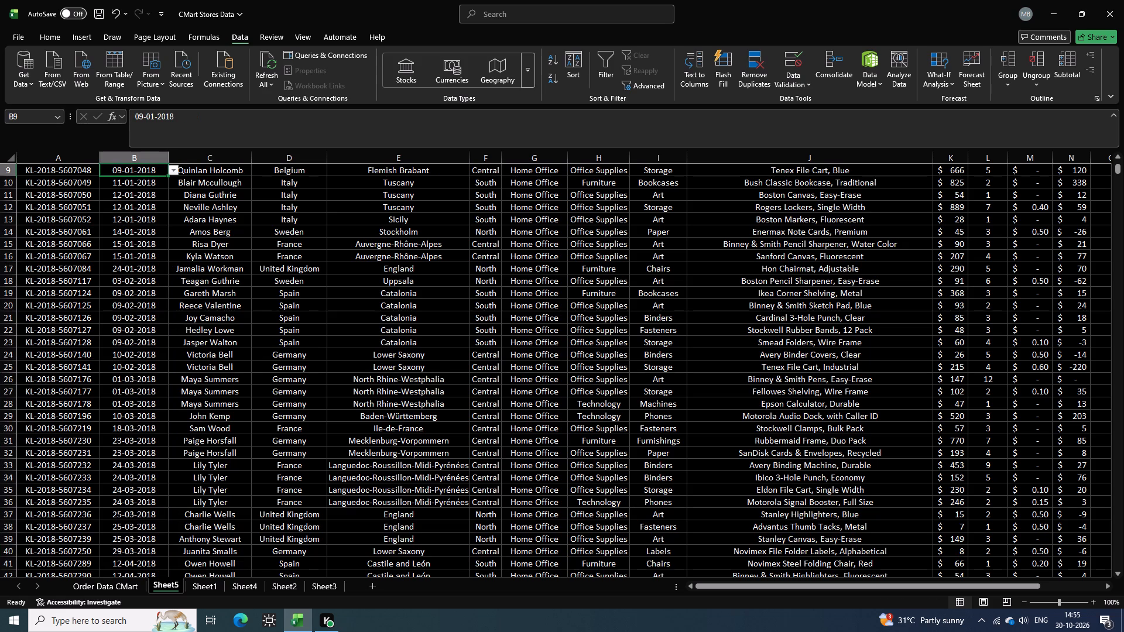
pyautogui.click(174, 170)
pyautogui.scroll(-2, 141, 301)
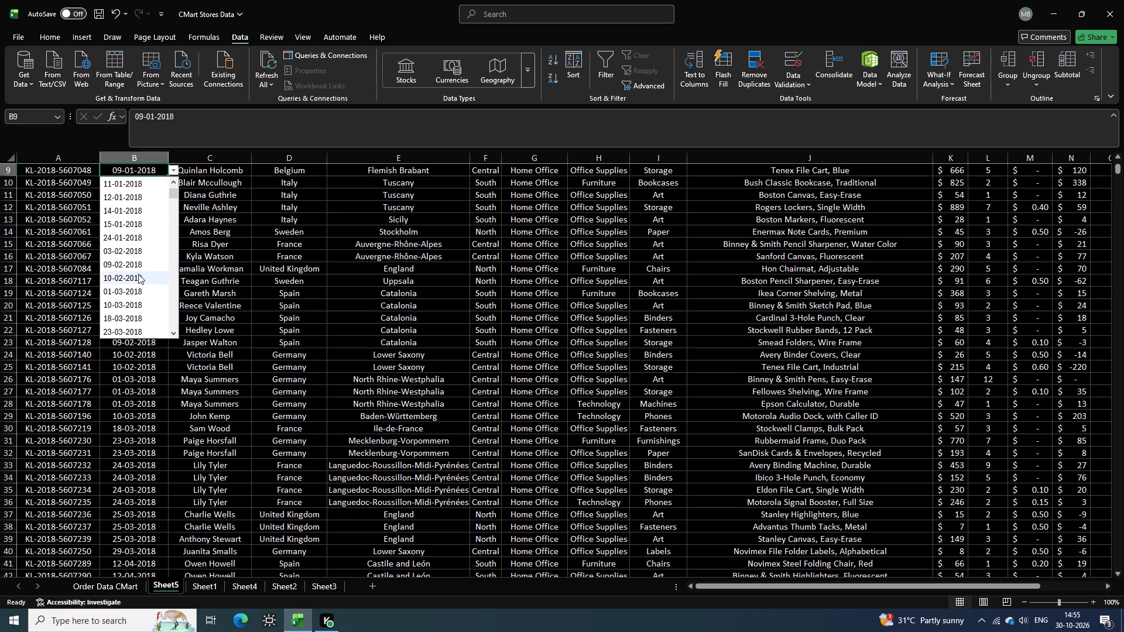
pyautogui.scroll(-12, 138, 274)
pyautogui.click(208, 281)
# Apply list data validation to cell C9 in the Customer Name column with source =$C:$C.
pyautogui.click(220, 174)
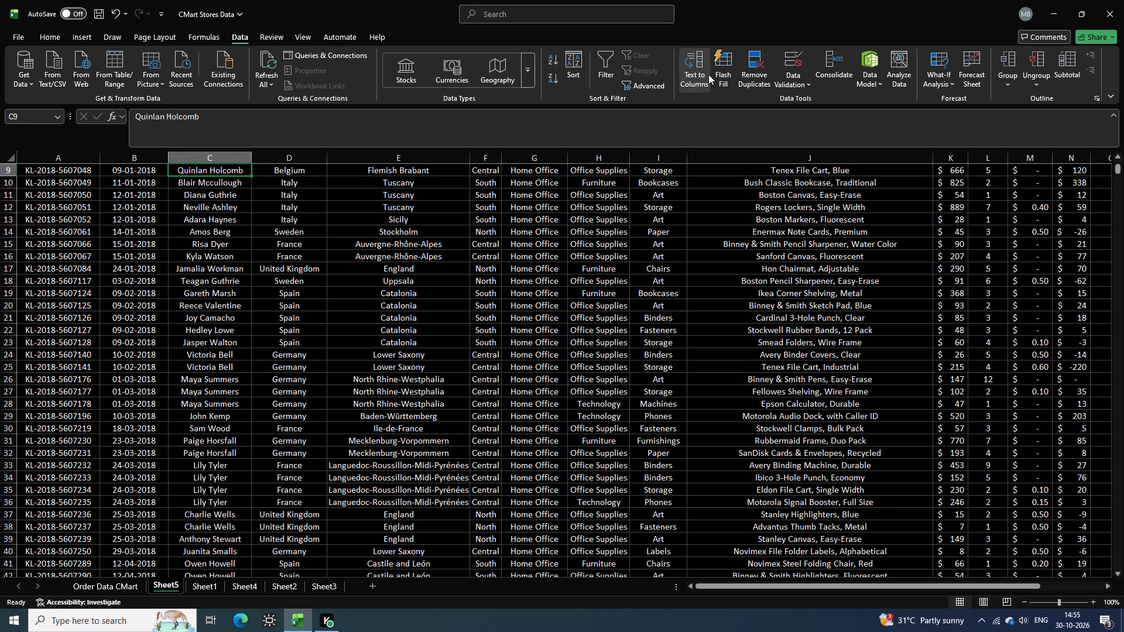
pyautogui.click(803, 66)
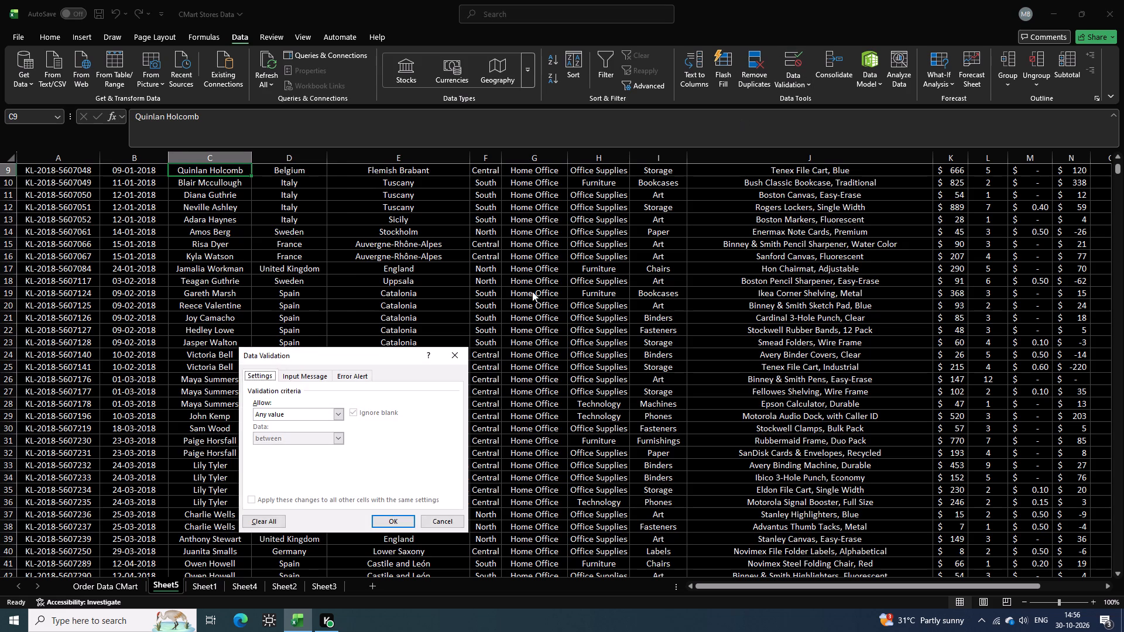
pyautogui.click(281, 413)
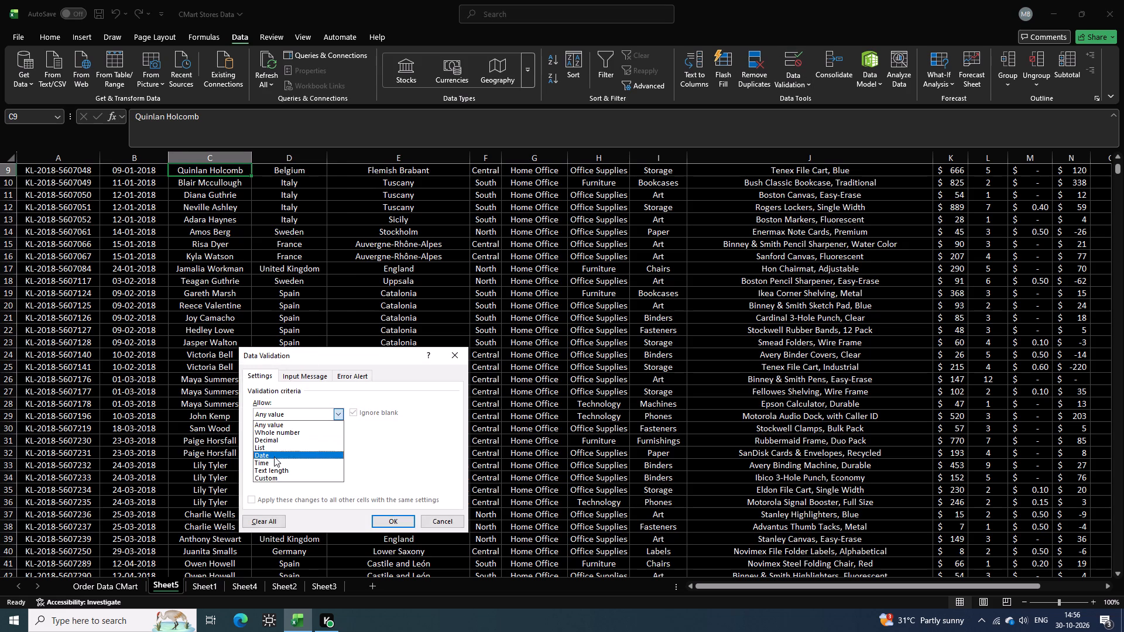
pyautogui.click(272, 449)
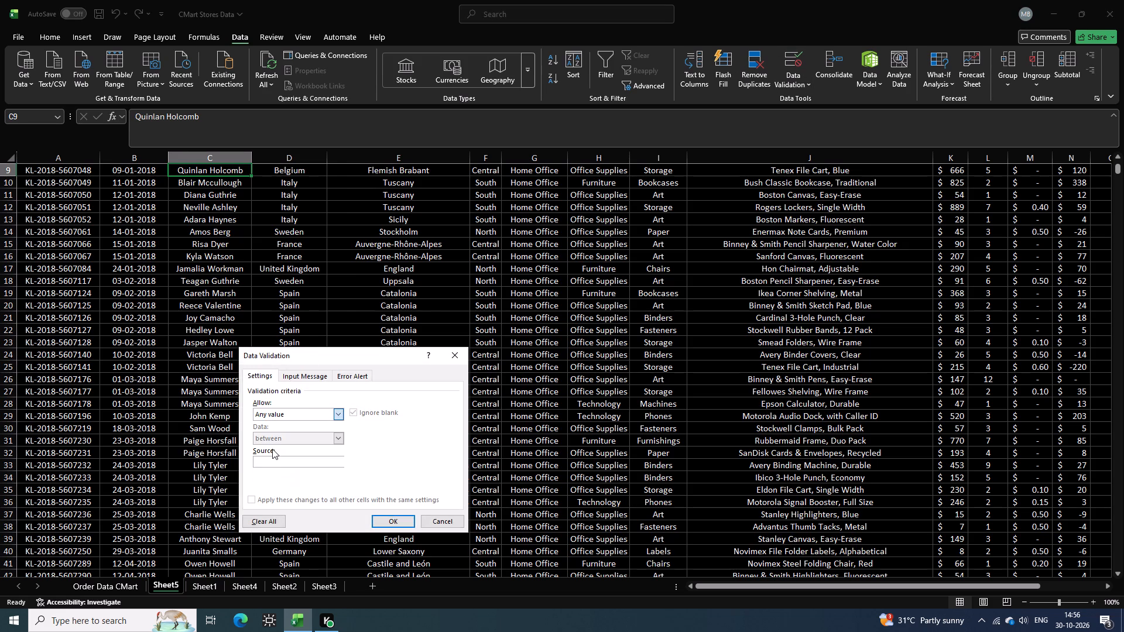
pyautogui.click(285, 465)
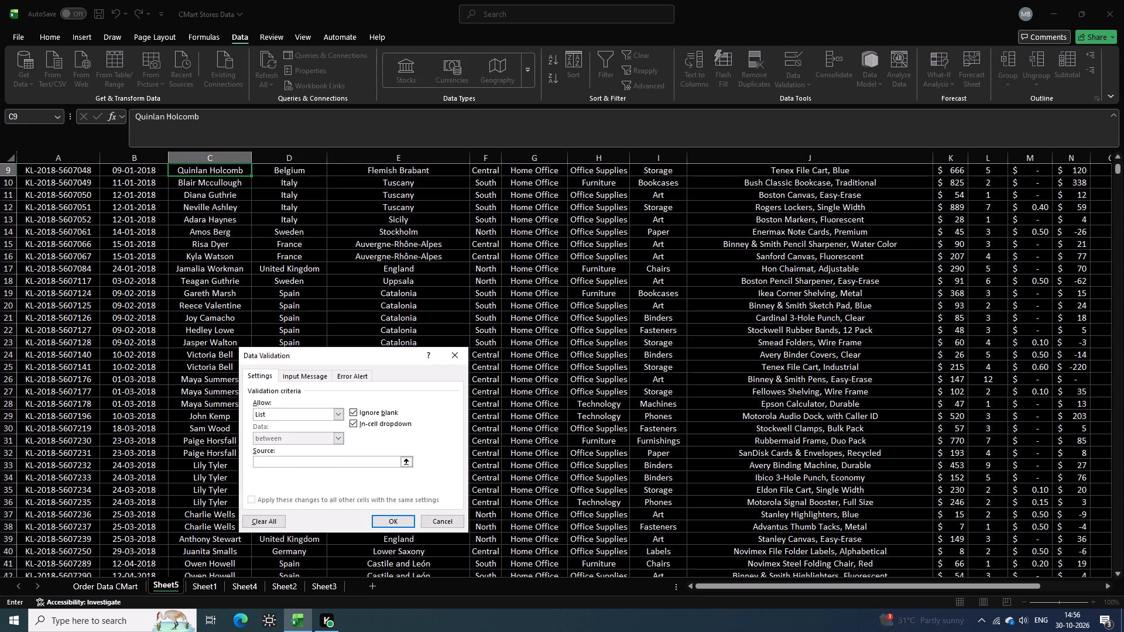
pyautogui.click(240, 162)
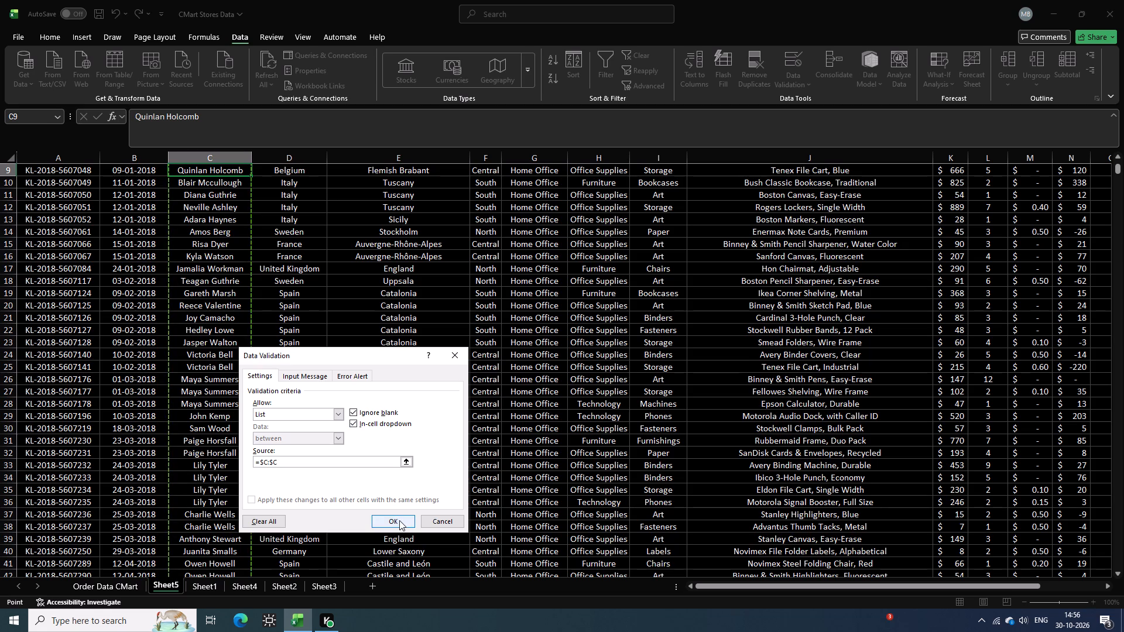
pyautogui.click(399, 520)
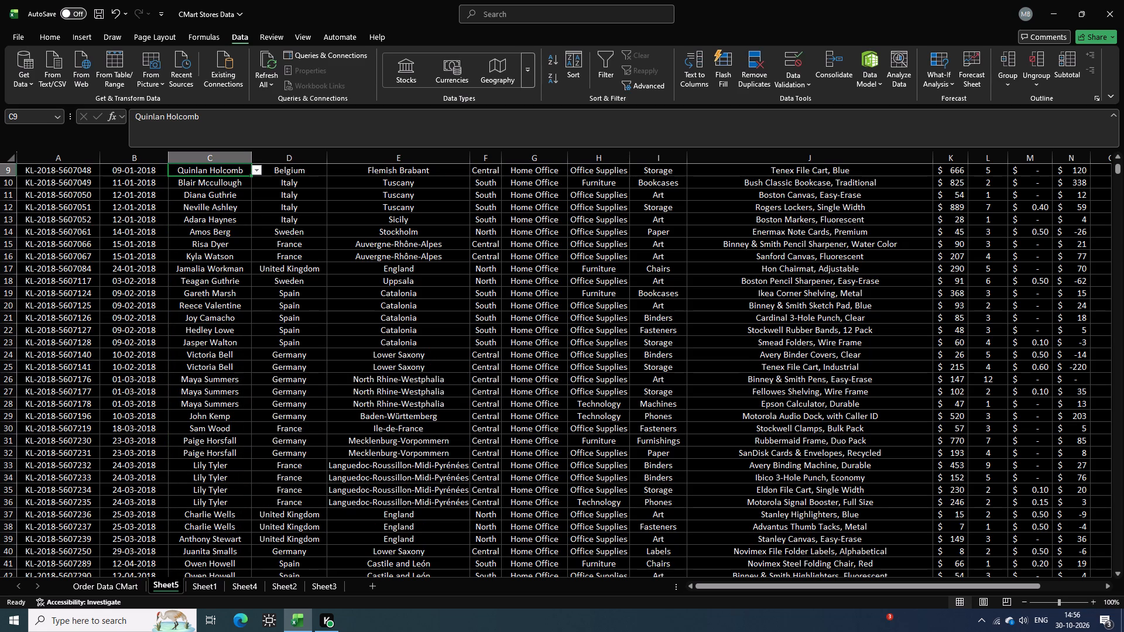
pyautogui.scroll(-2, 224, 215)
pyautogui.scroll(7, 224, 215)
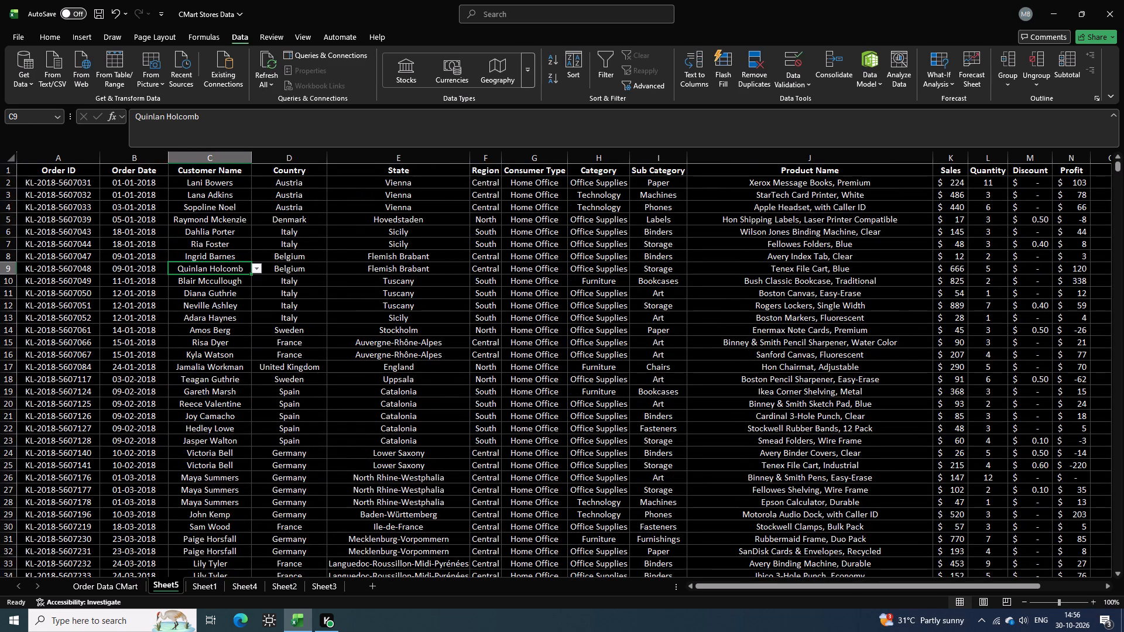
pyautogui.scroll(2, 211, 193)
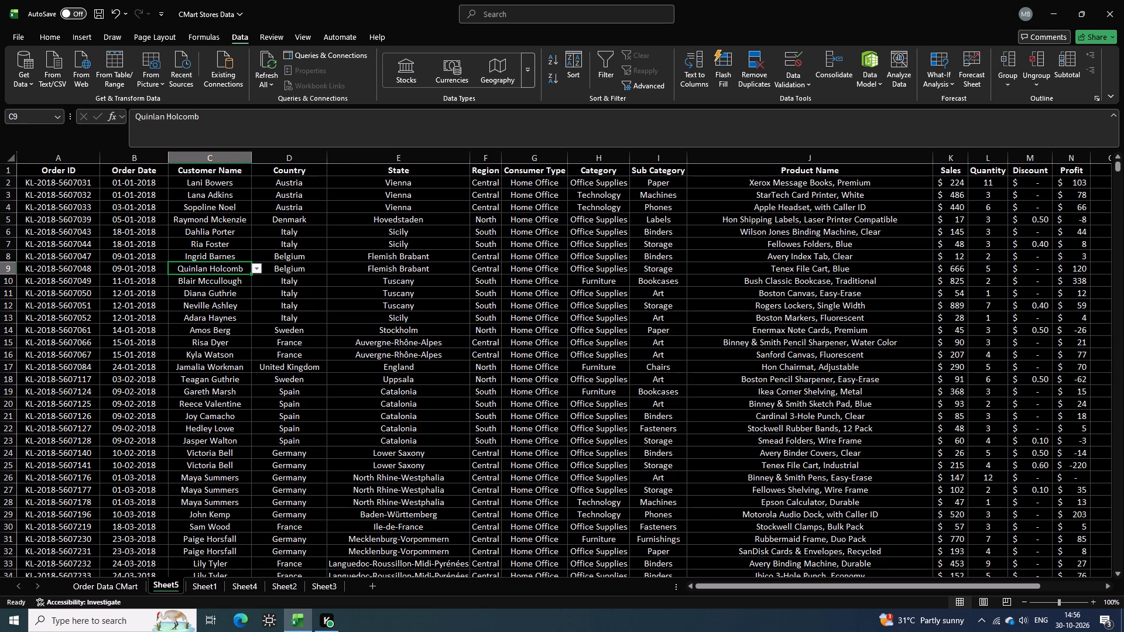
# Browse the in-cell dropdown in cell C9 and replace its customer name with the one from row 4.
pyautogui.click(222, 355)
pyautogui.click(235, 270)
pyautogui.click(256, 268)
pyautogui.scroll(-2, 204, 335)
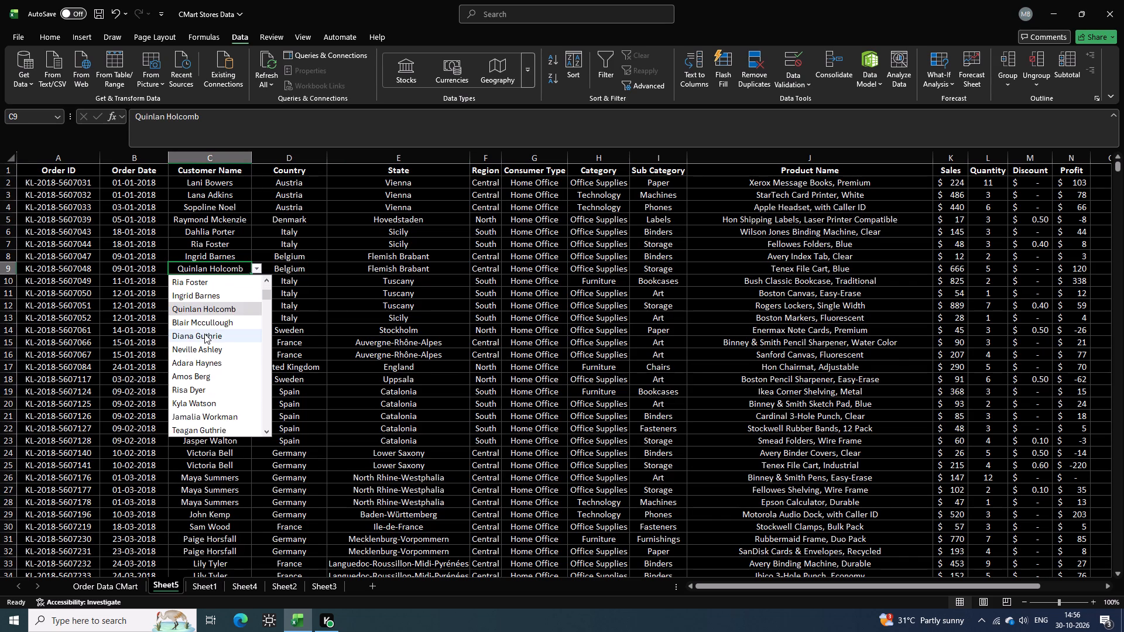
pyautogui.scroll(4, 204, 332)
pyautogui.click(207, 319)
pyautogui.click(214, 276)
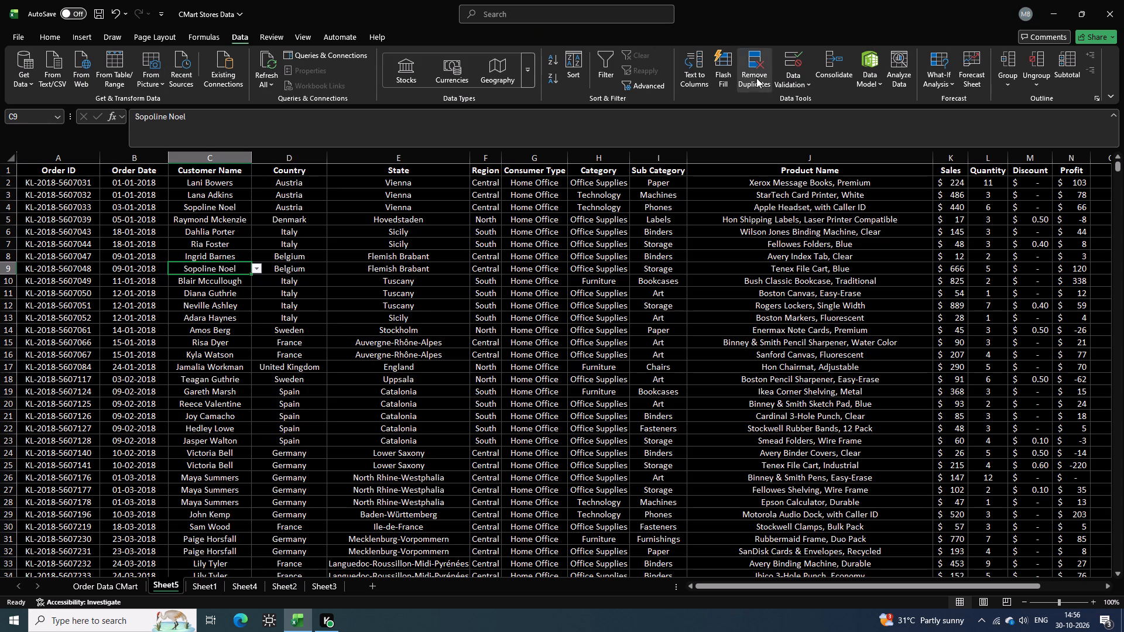
# Clear the validation circles on Sheet5 and check the dropdown list in cell C9.
pyautogui.click(796, 81)
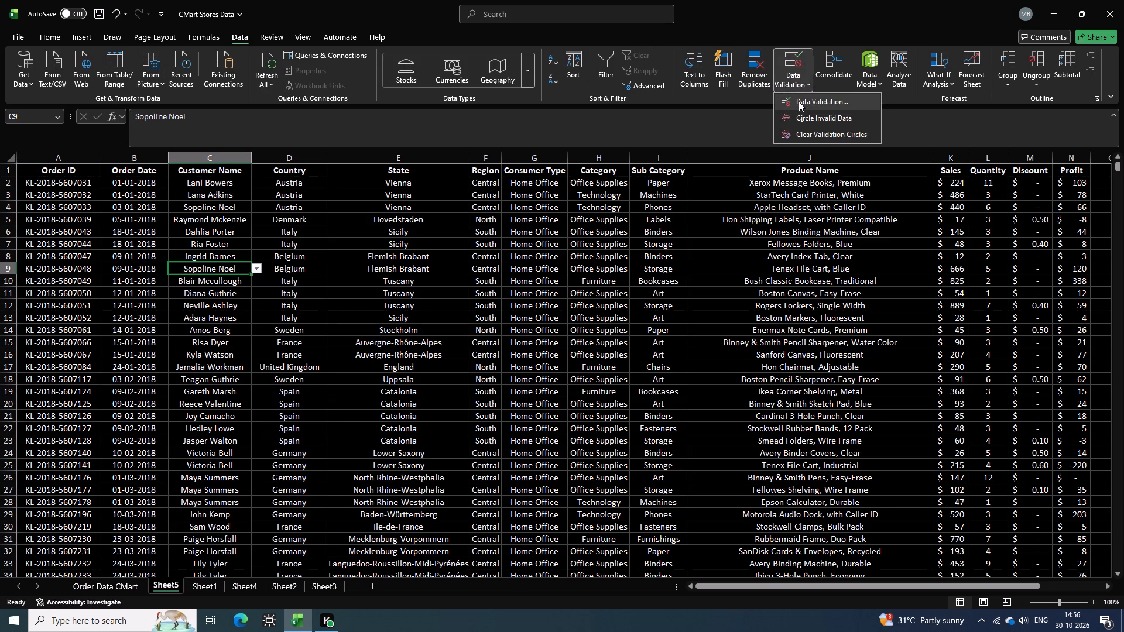
pyautogui.click(813, 136)
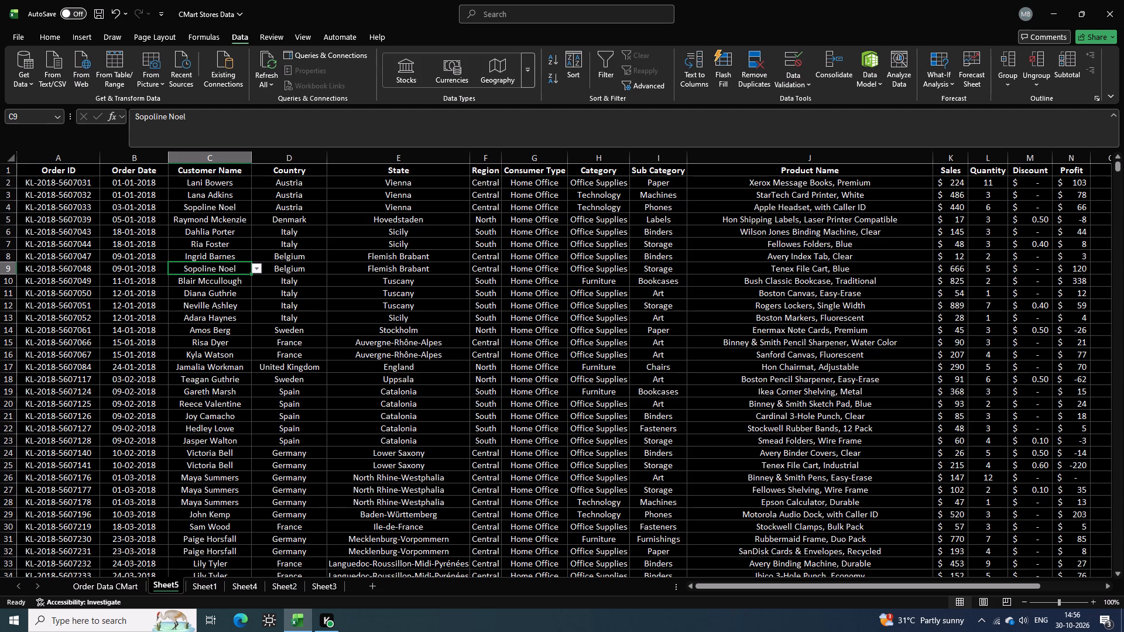
pyautogui.click(217, 271)
pyautogui.click(258, 270)
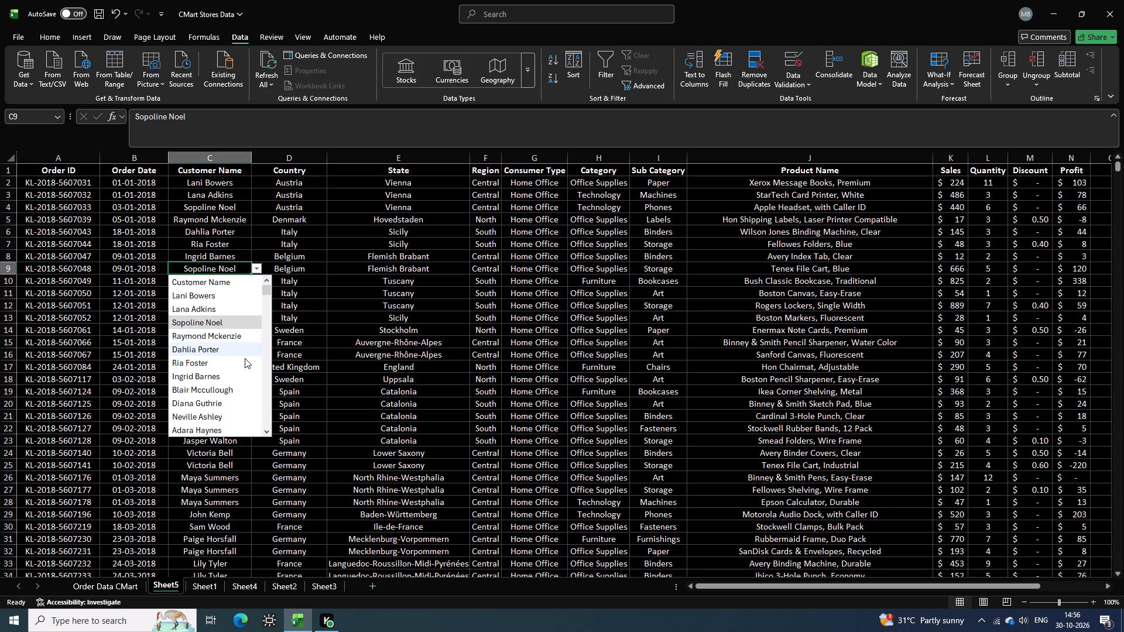
pyautogui.click(306, 363)
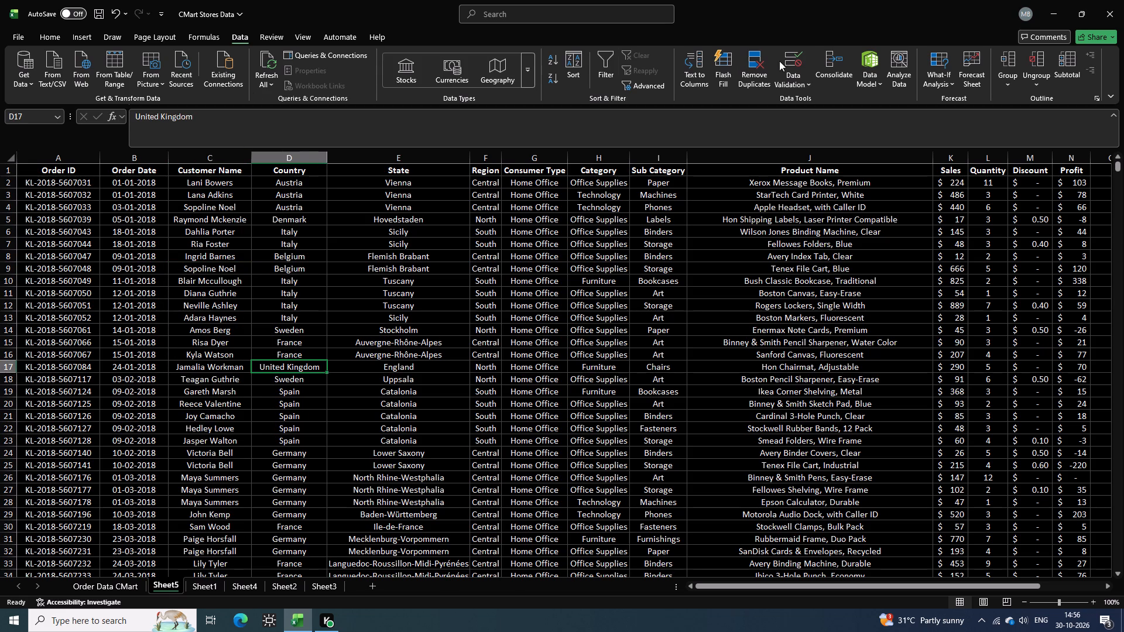
# Clear all data validation settings for Country cell D17, leaving Allow at Any value.
pyautogui.click(792, 61)
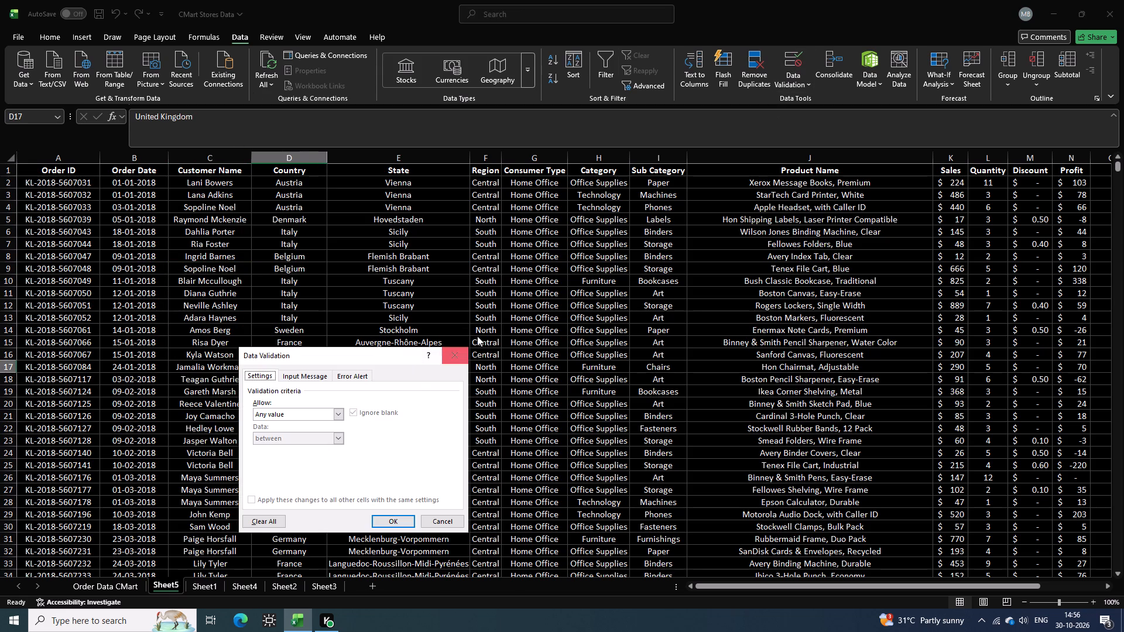
pyautogui.click(458, 349)
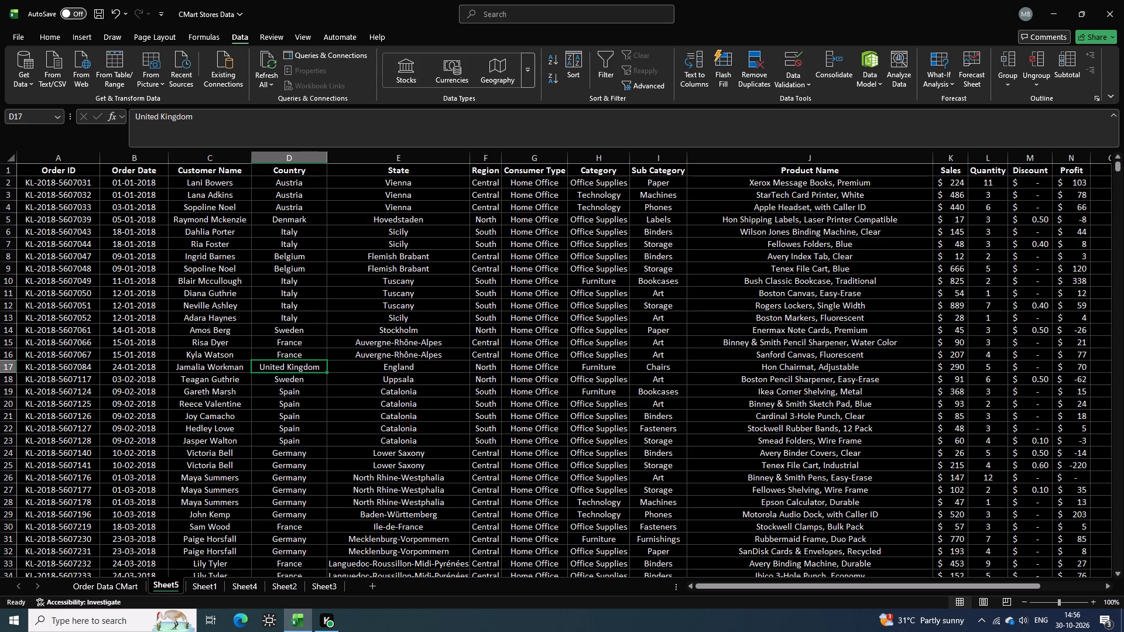
pyautogui.click(805, 87)
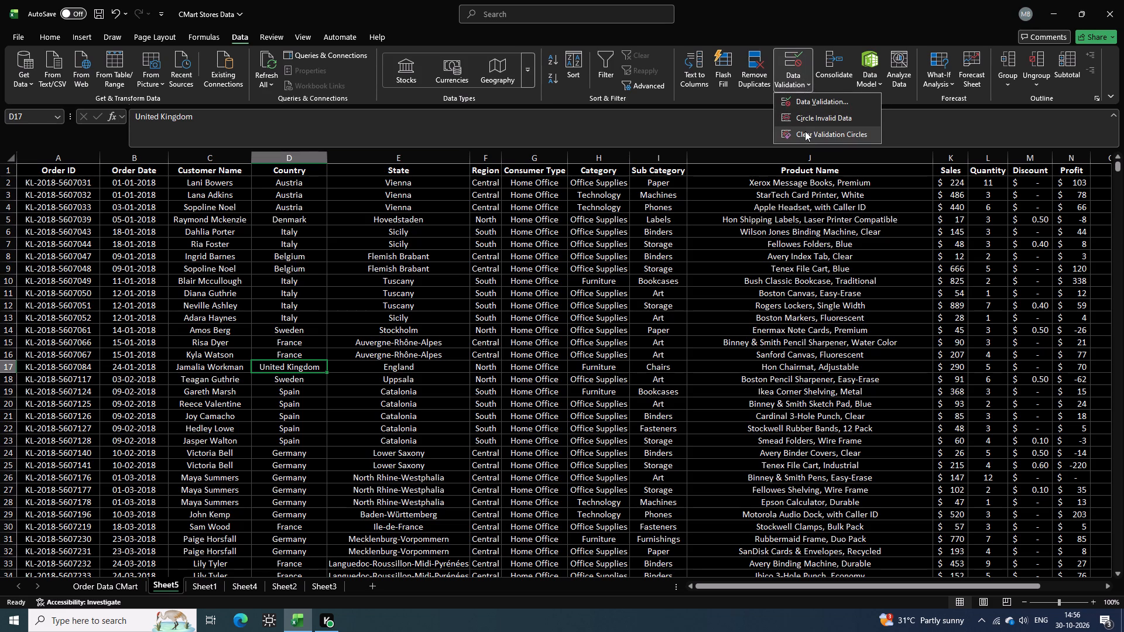
pyautogui.click(803, 100)
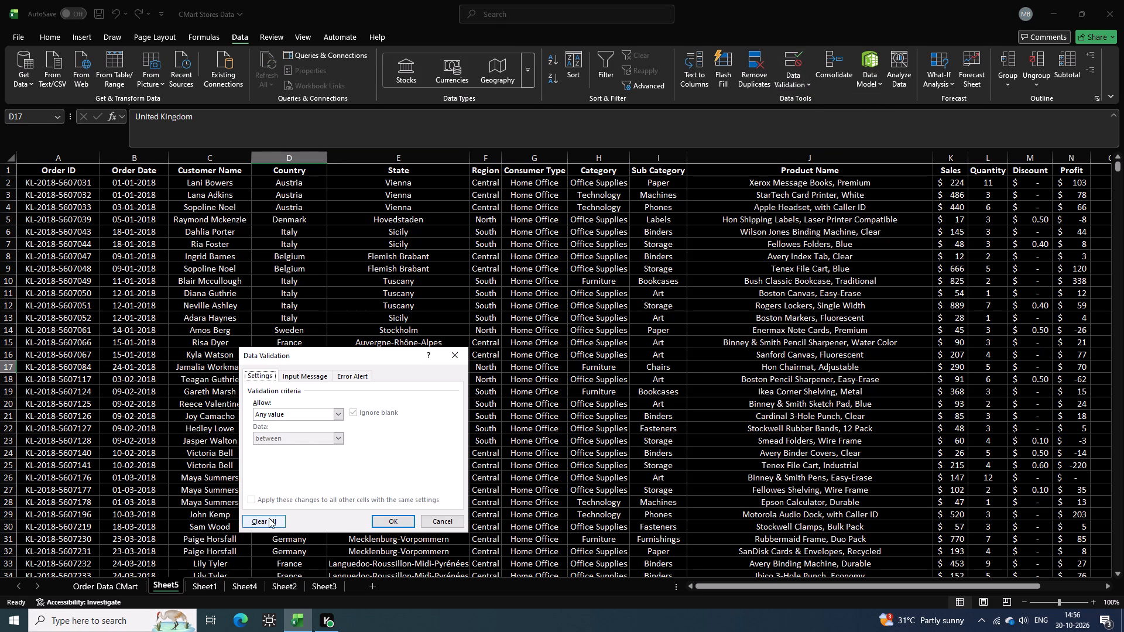
pyautogui.click(248, 518)
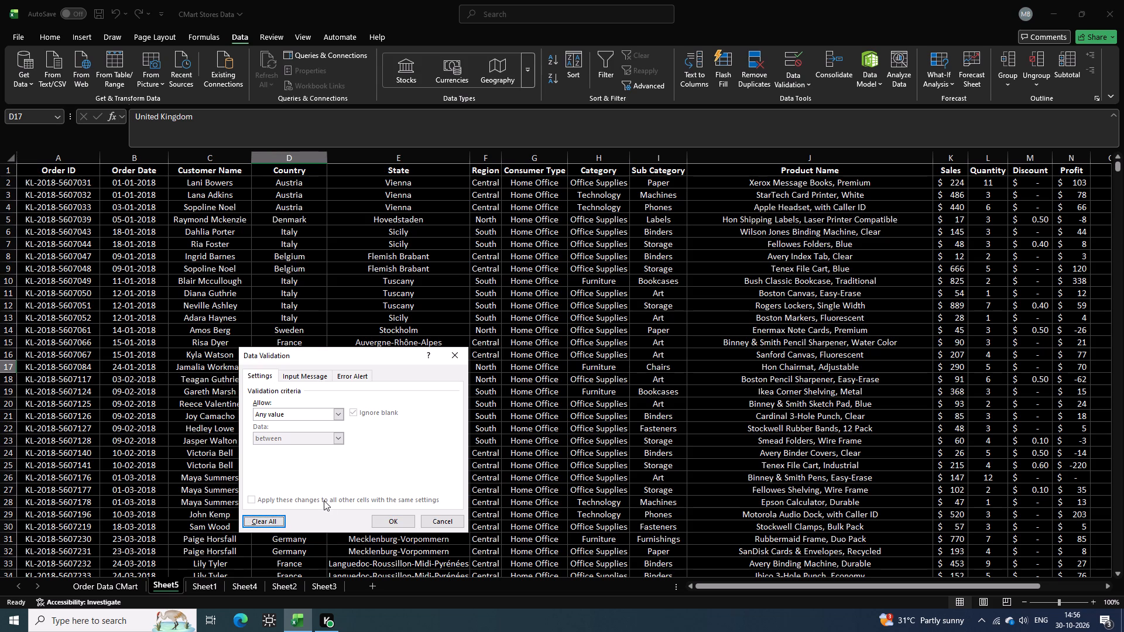
pyautogui.click(252, 498)
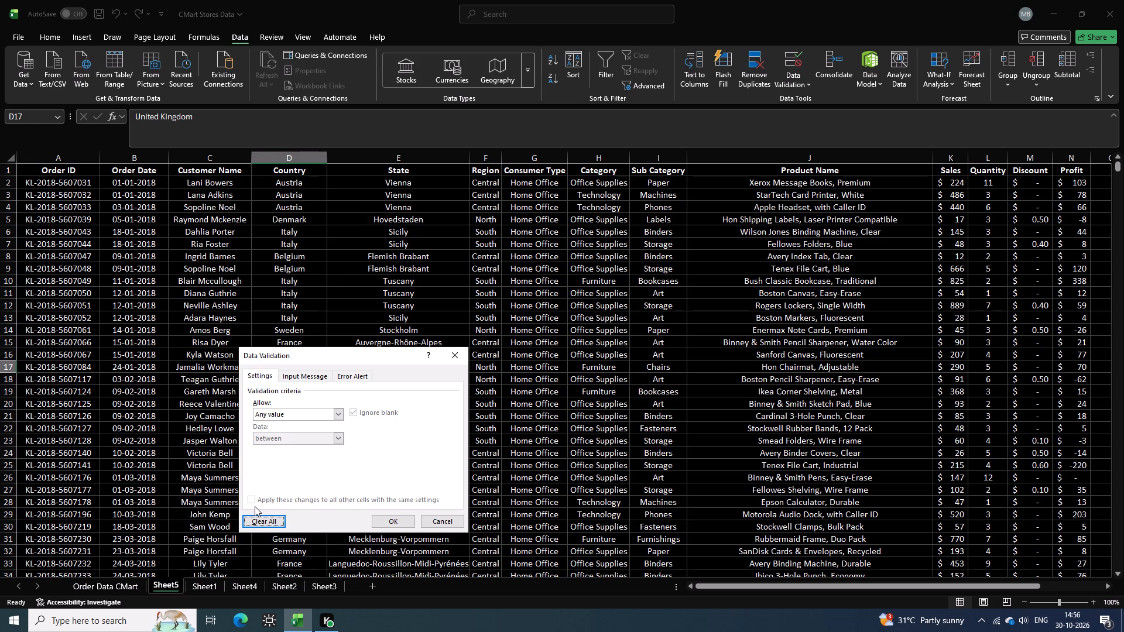
pyautogui.click(251, 502)
pyautogui.click(251, 502)
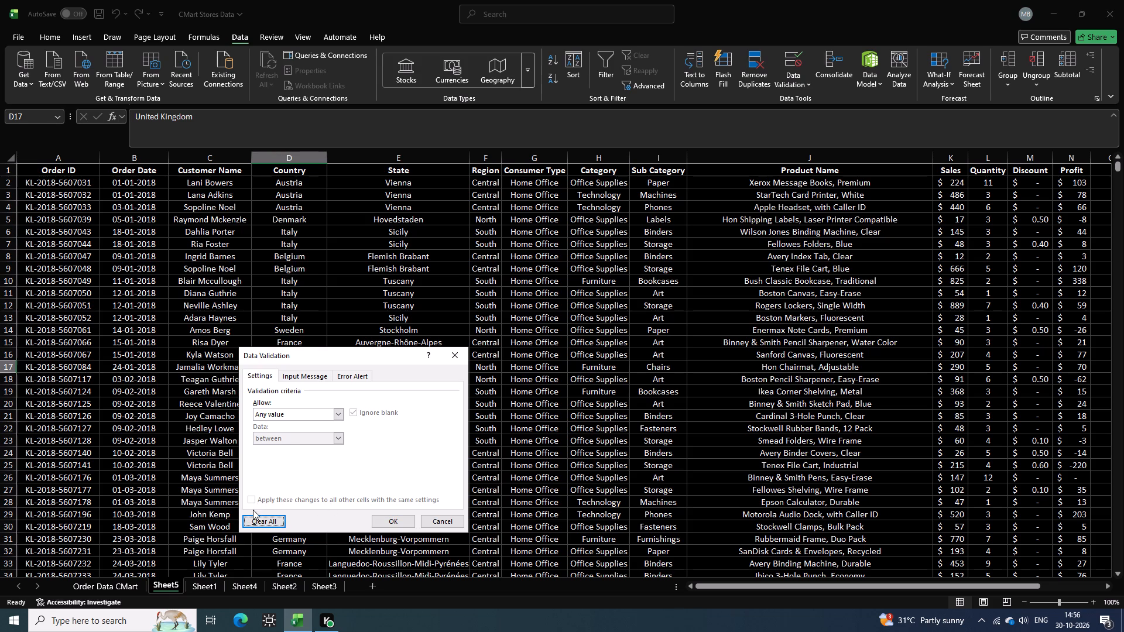
pyautogui.click(255, 517)
pyautogui.click(389, 523)
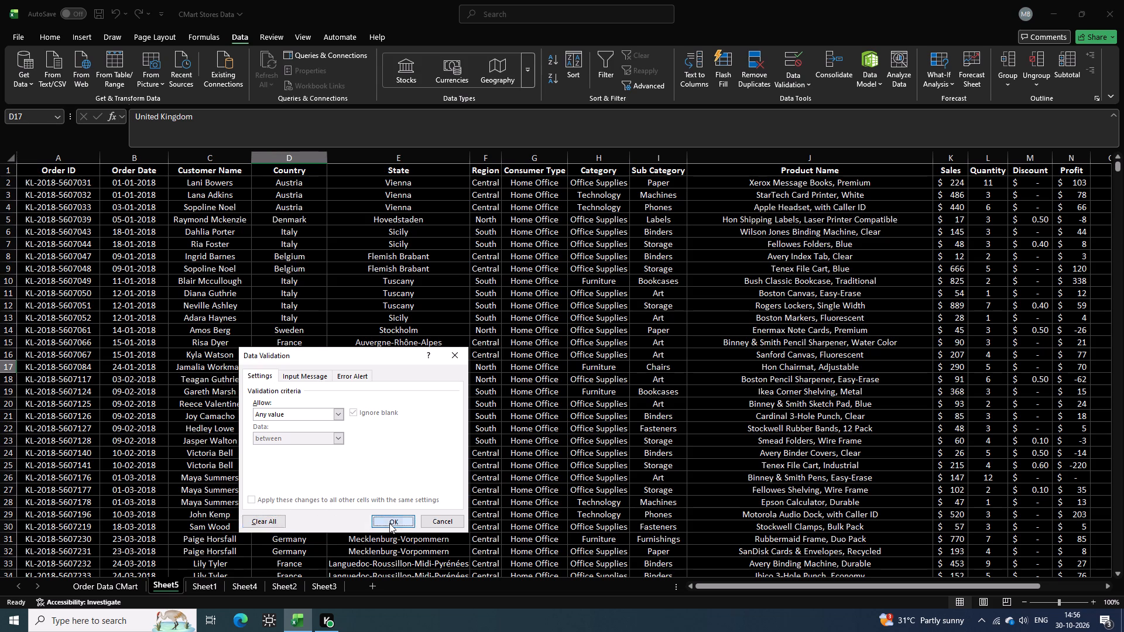
# Check cells in the Order ID, Order Date and Customer Name columns, including their headers, for in-cell dropdowns.
pyautogui.click(228, 373)
pyautogui.scroll(6, 176, 334)
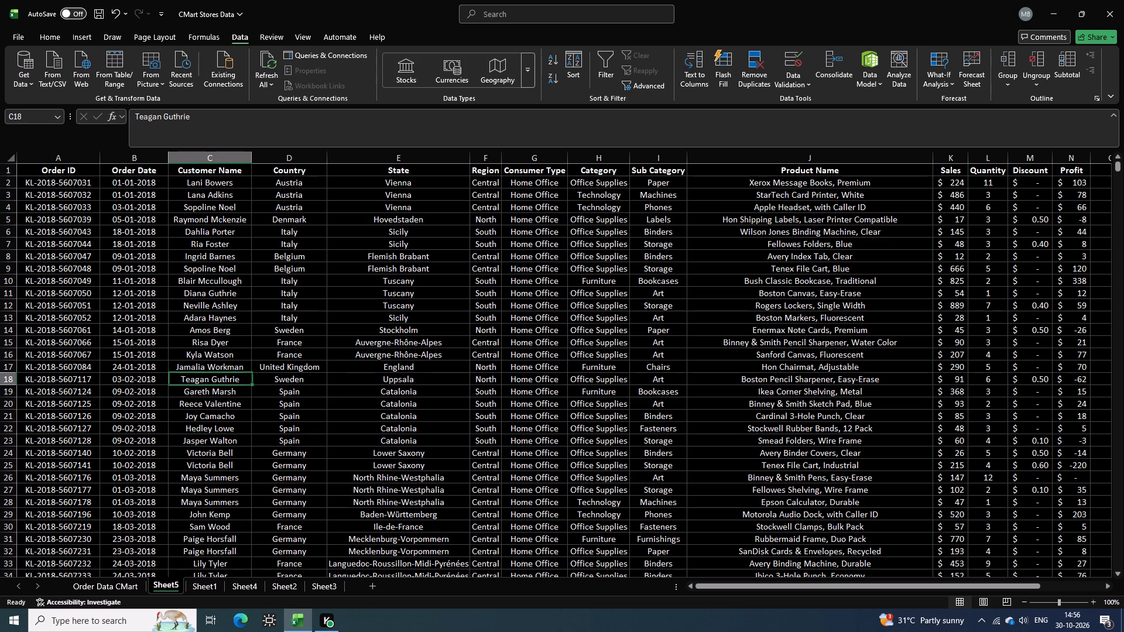
pyautogui.click(46, 208)
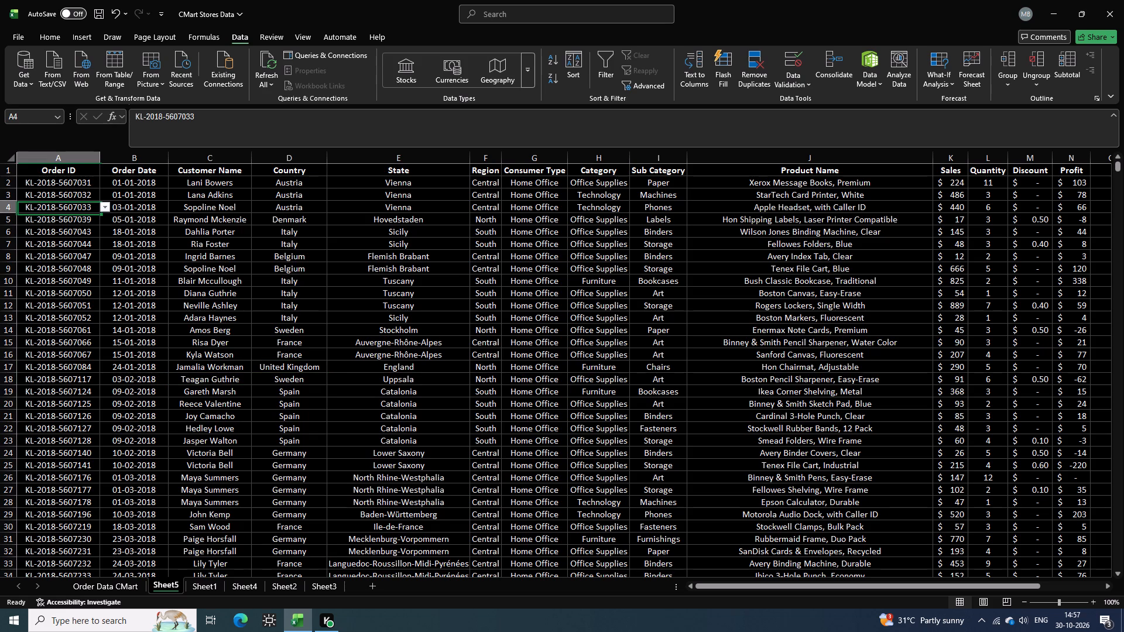
pyautogui.click(81, 174)
pyautogui.click(166, 172)
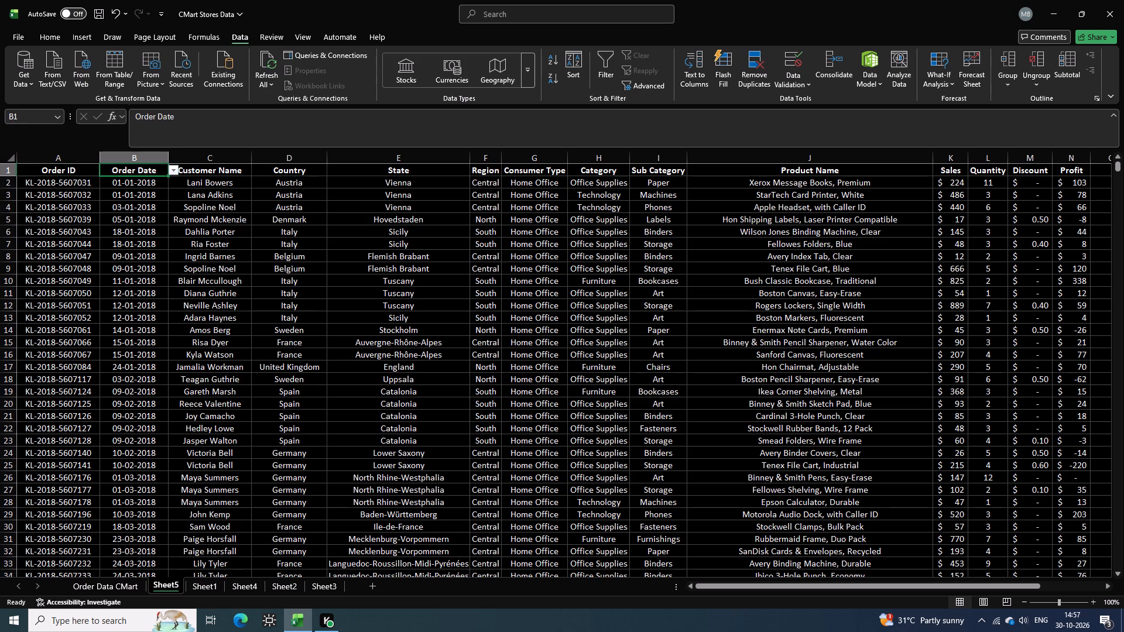
pyautogui.click(199, 173)
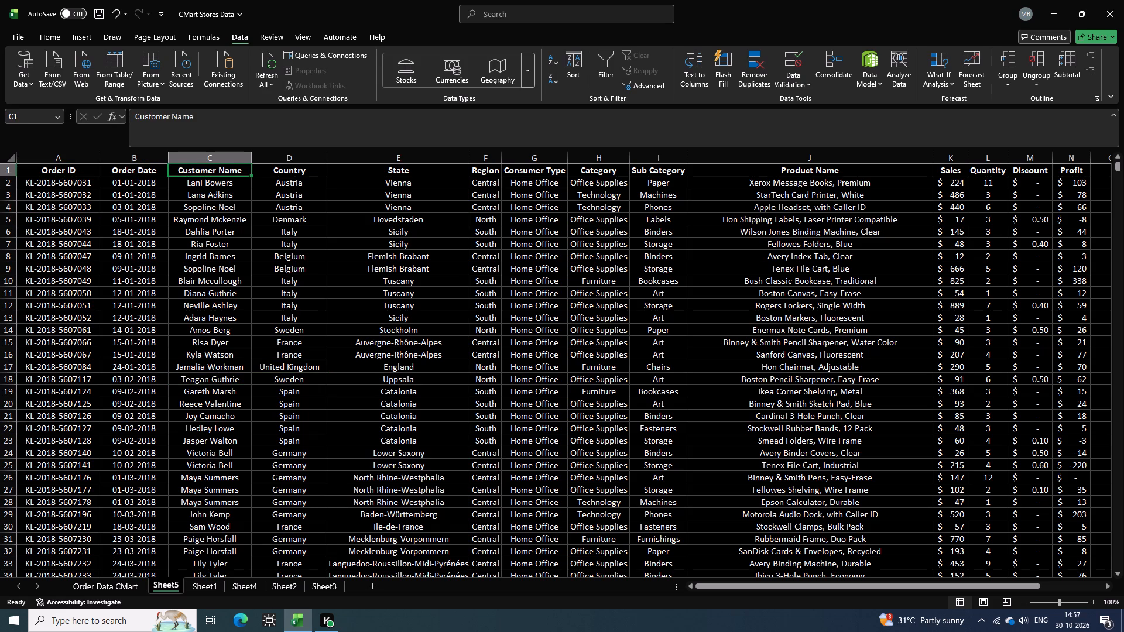
pyautogui.click(207, 166)
pyautogui.click(224, 195)
pyautogui.click(217, 167)
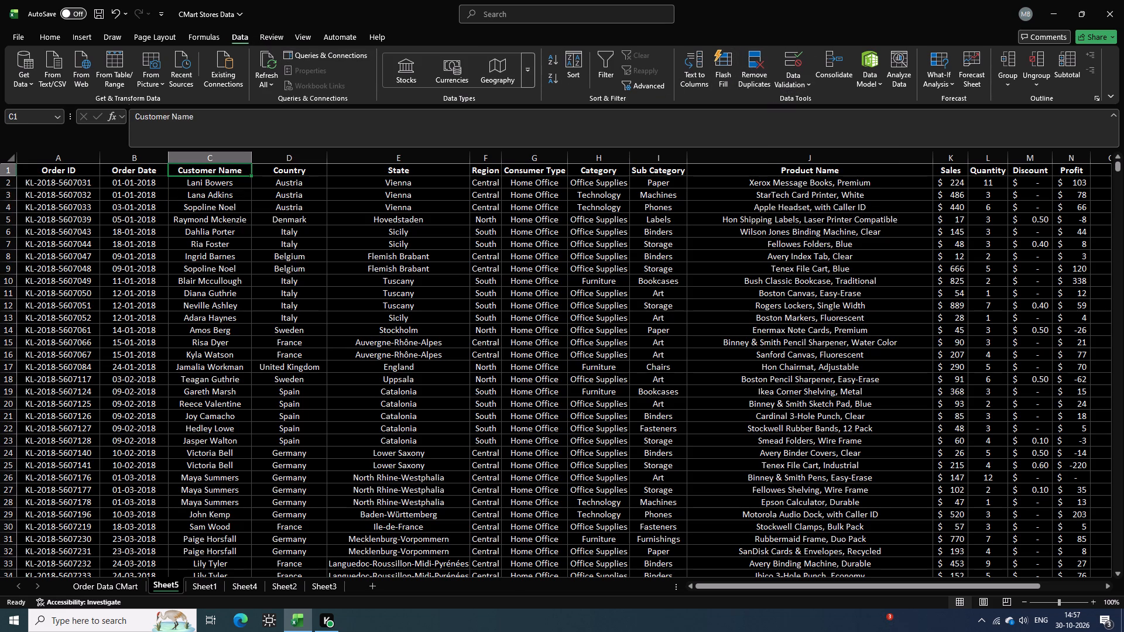
pyautogui.click(47, 176)
pyautogui.click(102, 172)
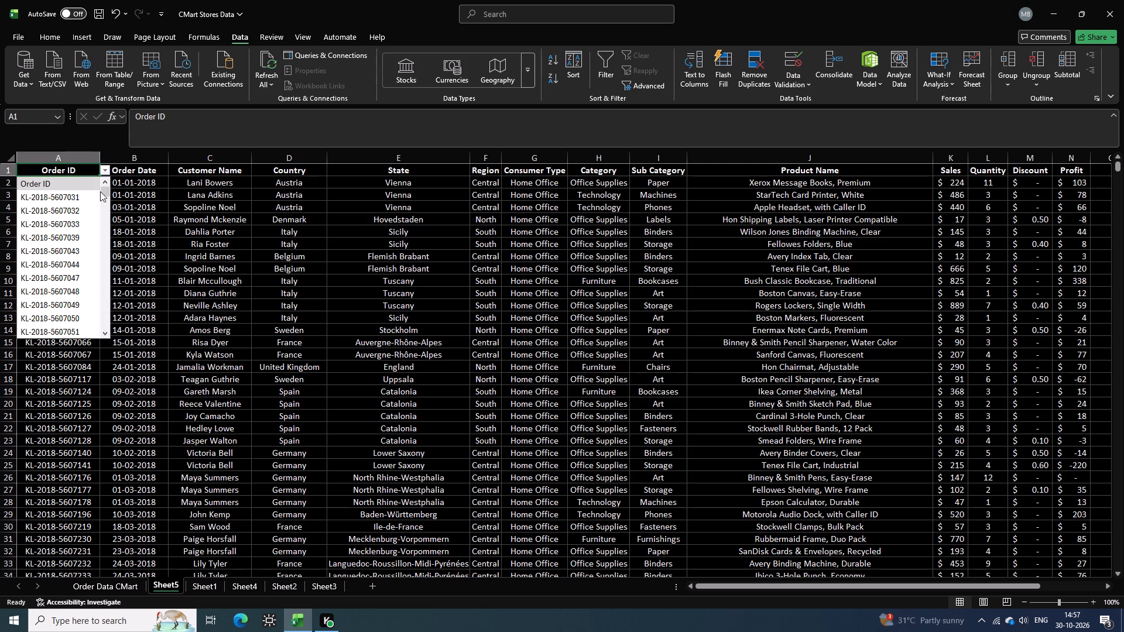
pyautogui.click(71, 231)
# Start Remove Duplicates on the whole Sheet5 data range and exclude the Profit and Discount columns from the comparison.
pyautogui.click(100, 222)
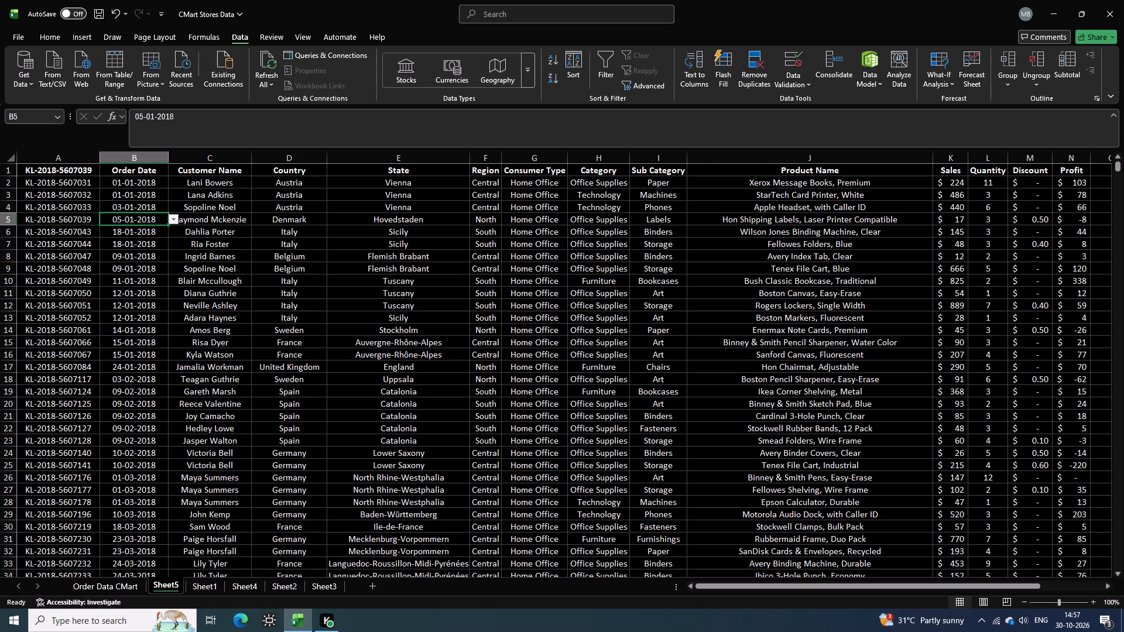
pyautogui.hotkey('ctrl', 'a')
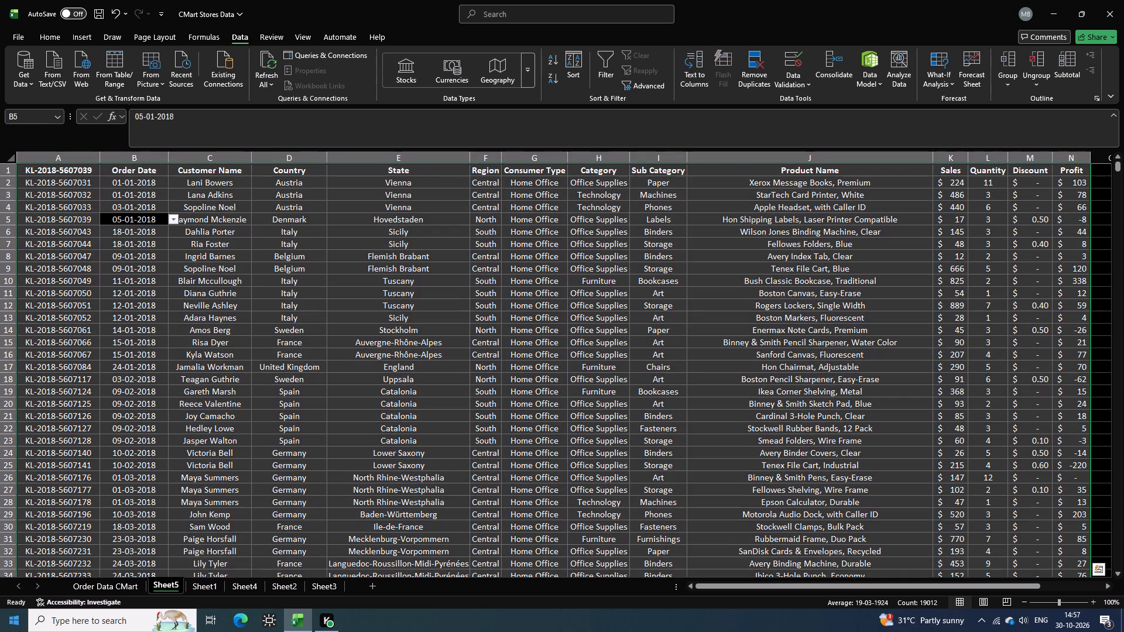
pyautogui.click(755, 74)
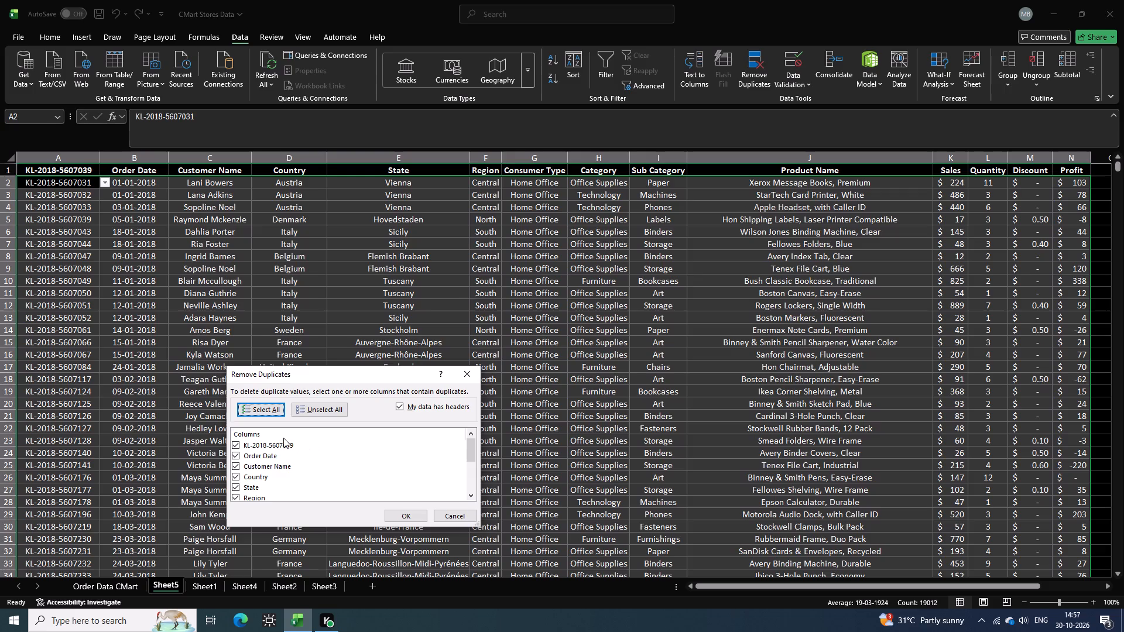
pyautogui.scroll(-12, 299, 442)
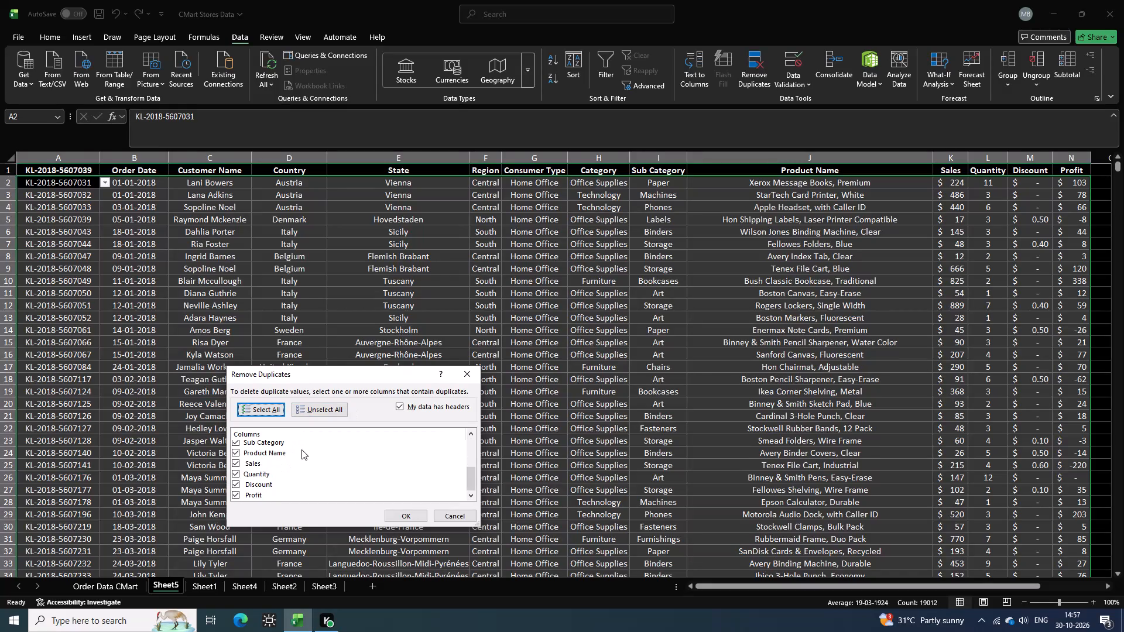
pyautogui.click(235, 494)
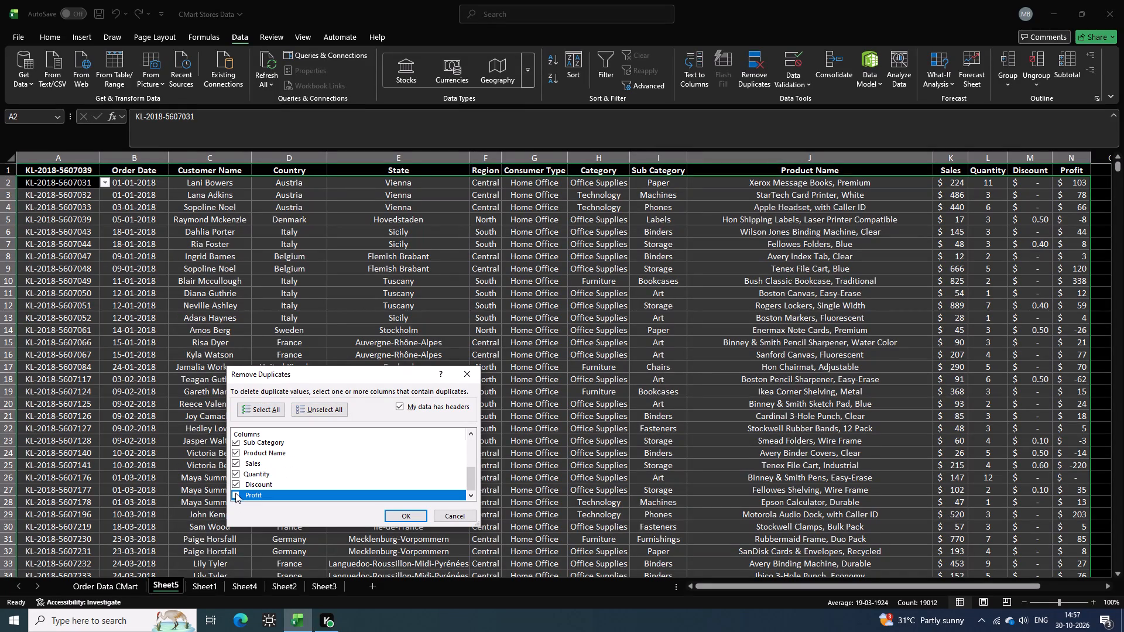
pyautogui.click(235, 485)
# Exclude the Order Date, Country, State, Region and Consumer Type columns from the duplicate comparison.
pyautogui.scroll(1, 237, 485)
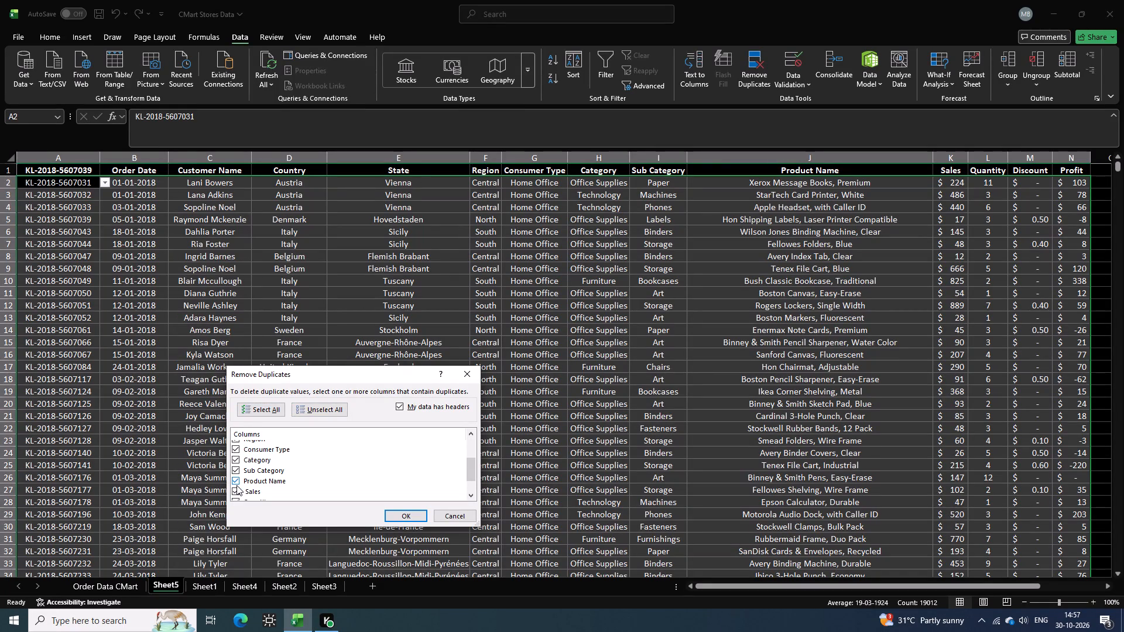
pyautogui.scroll(6, 272, 445)
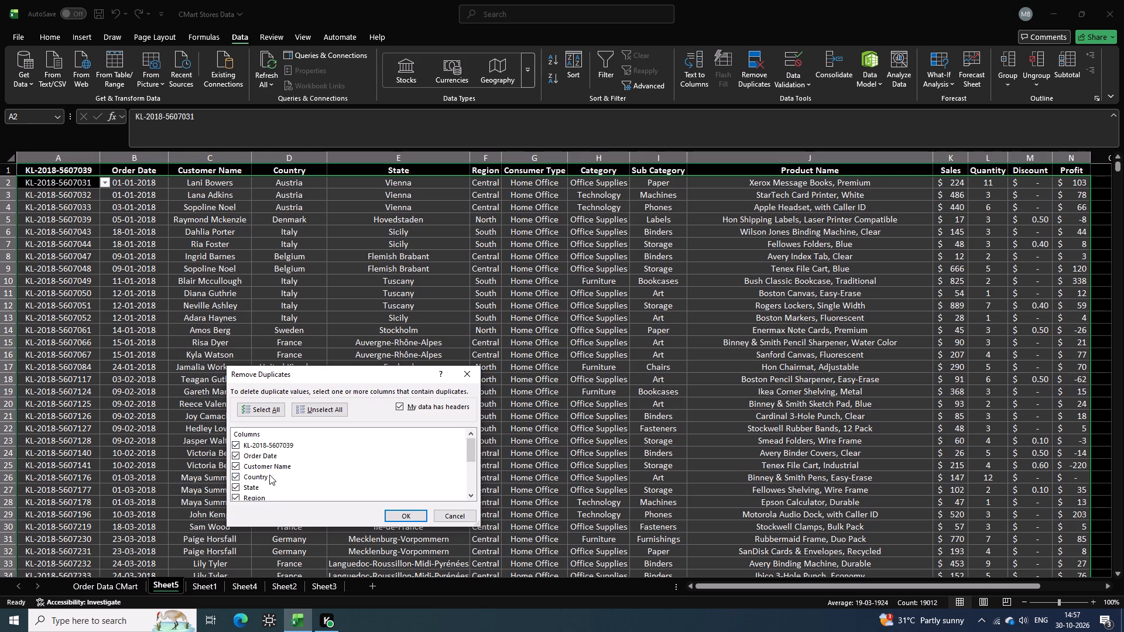
pyautogui.click(237, 456)
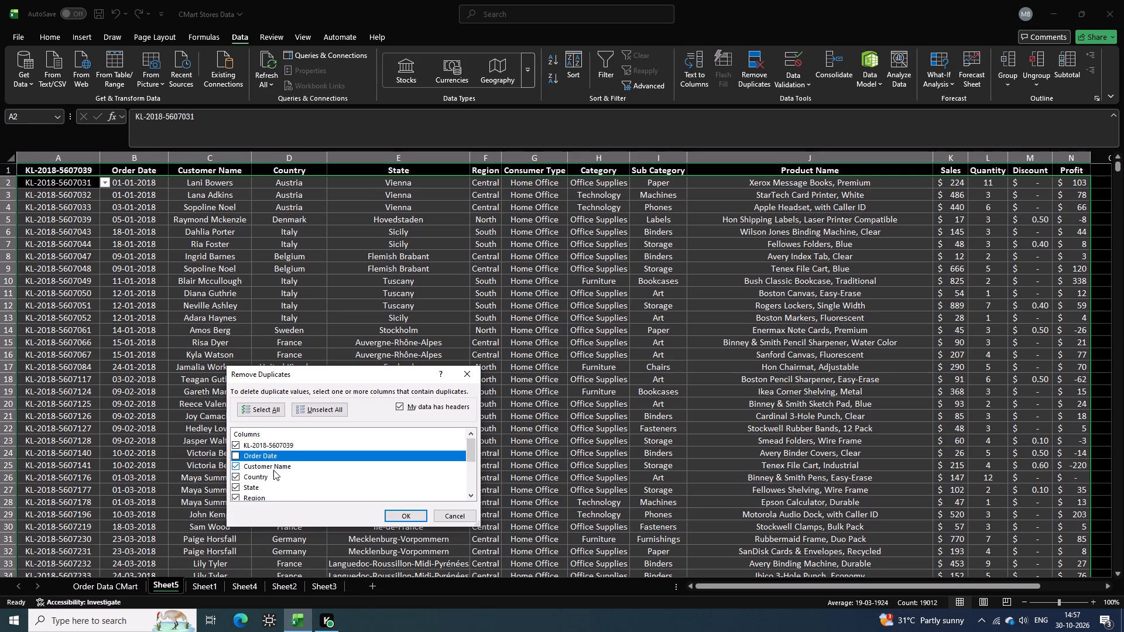
pyautogui.scroll(-1, 266, 477)
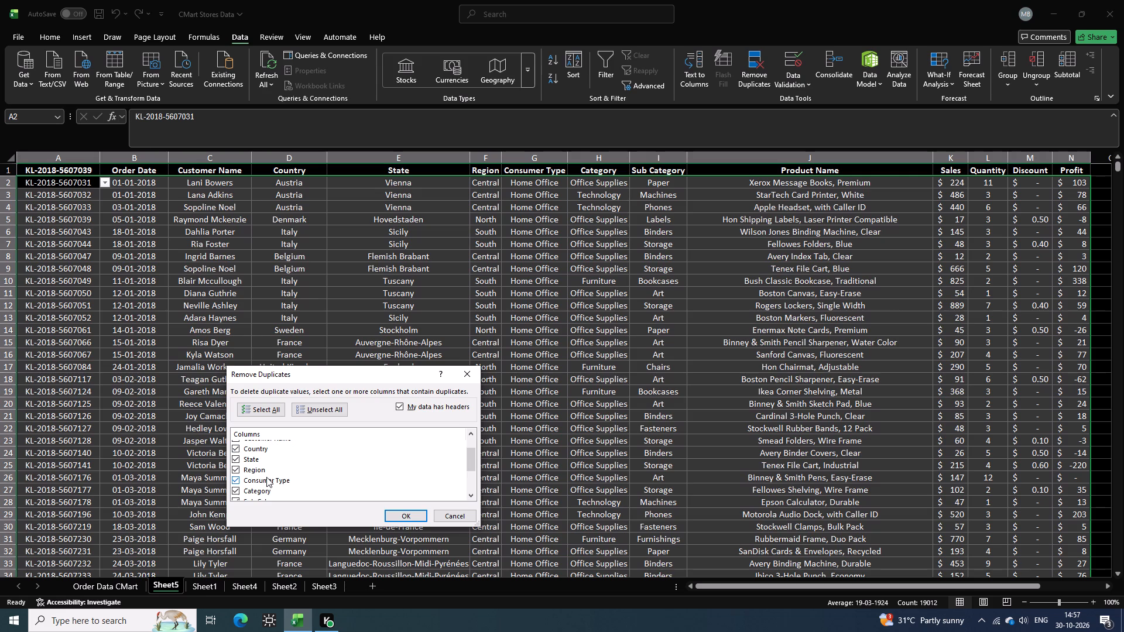
pyautogui.scroll(1, 266, 477)
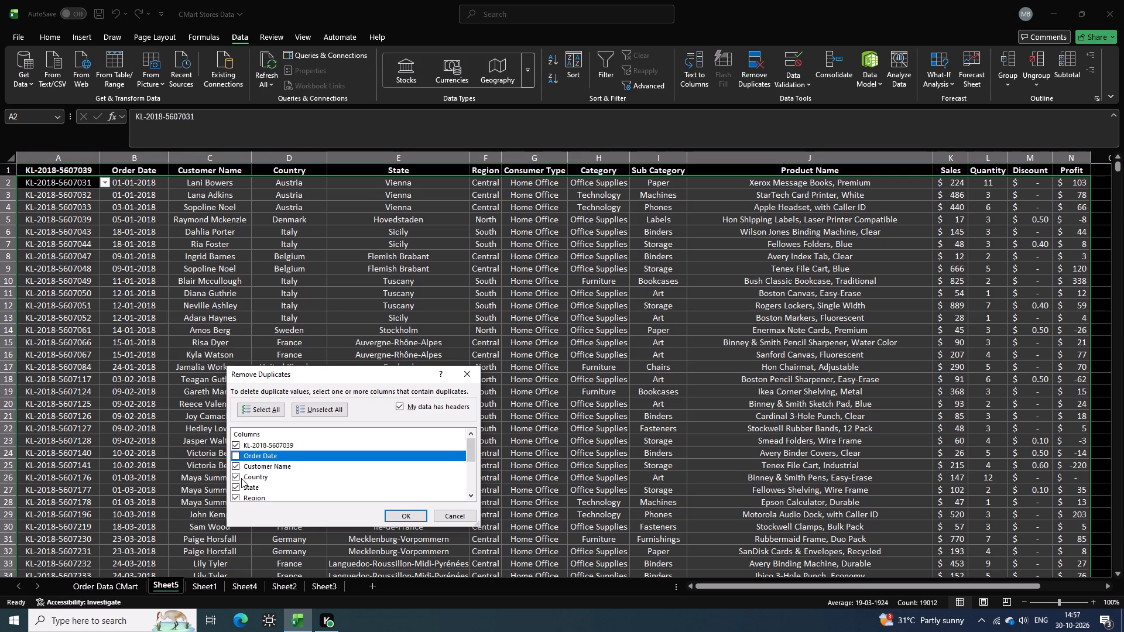
pyautogui.click(234, 477)
pyautogui.scroll(-1, 231, 480)
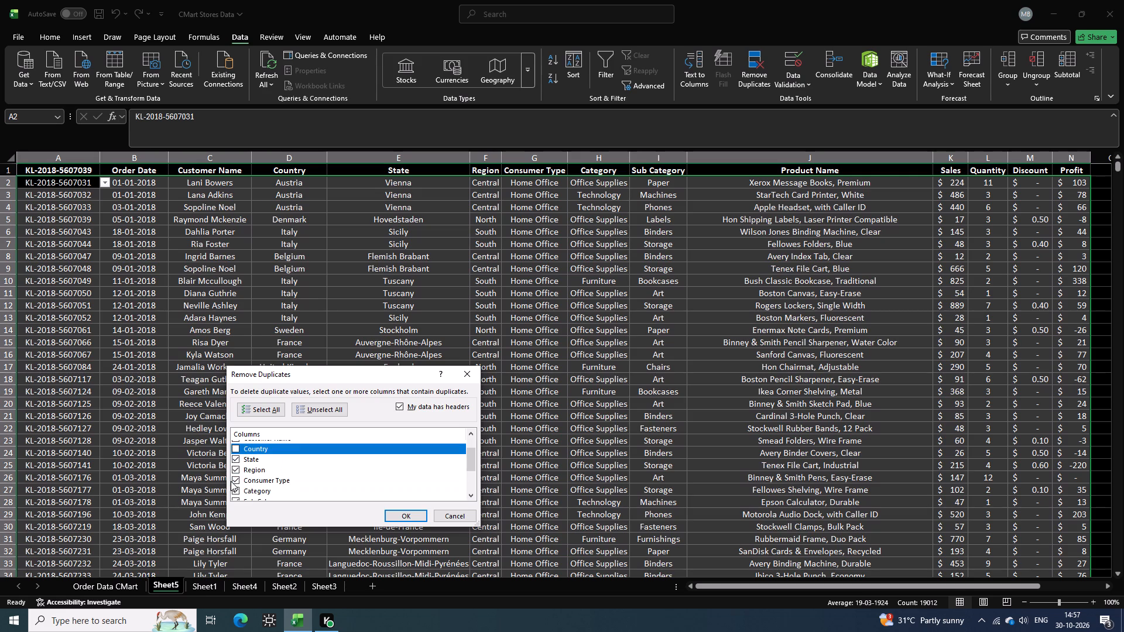
pyautogui.click(236, 460)
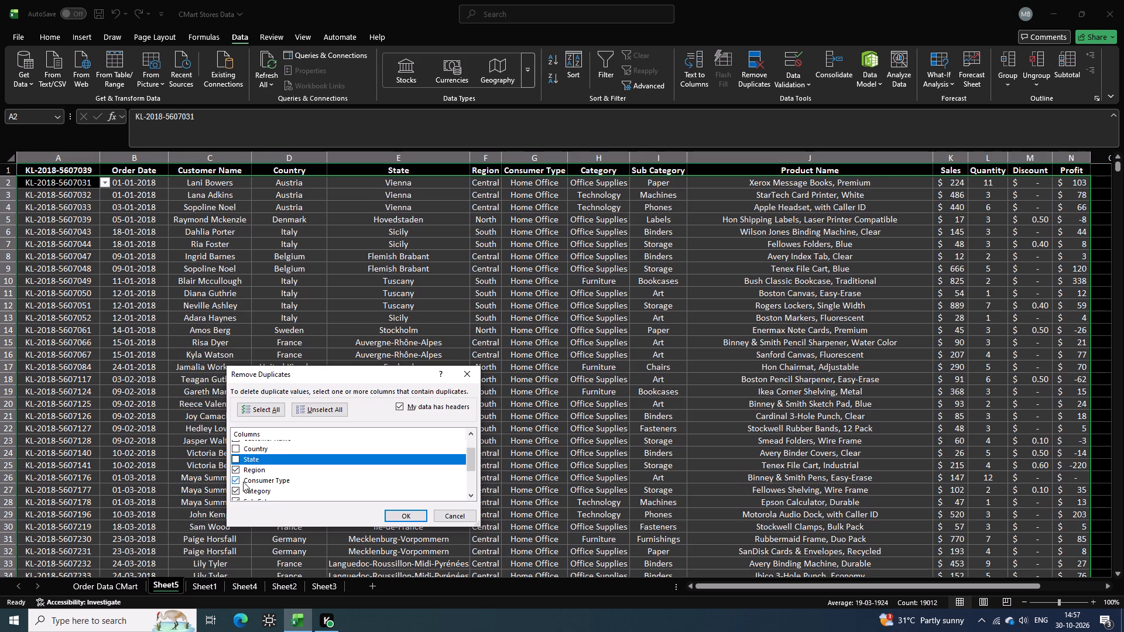
pyautogui.click(233, 471)
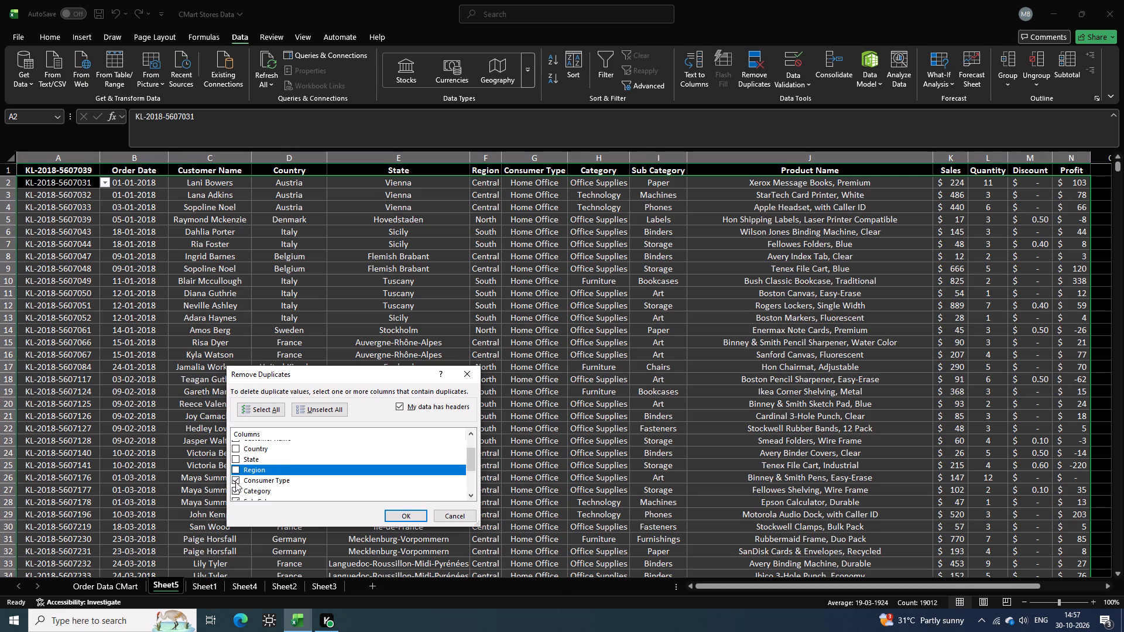
pyautogui.click(235, 479)
# Exclude the Category, Sub Category, Product Name, Sales and Quantity columns from the duplicate comparison as well.
pyautogui.scroll(-1, 293, 463)
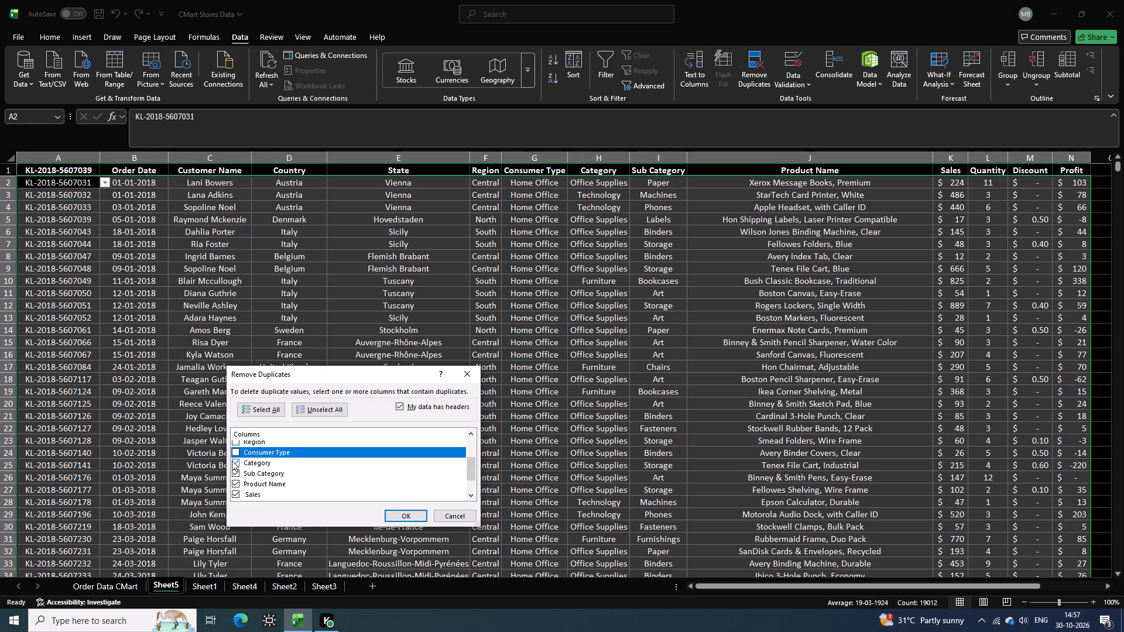
pyautogui.click(232, 461)
pyautogui.click(236, 470)
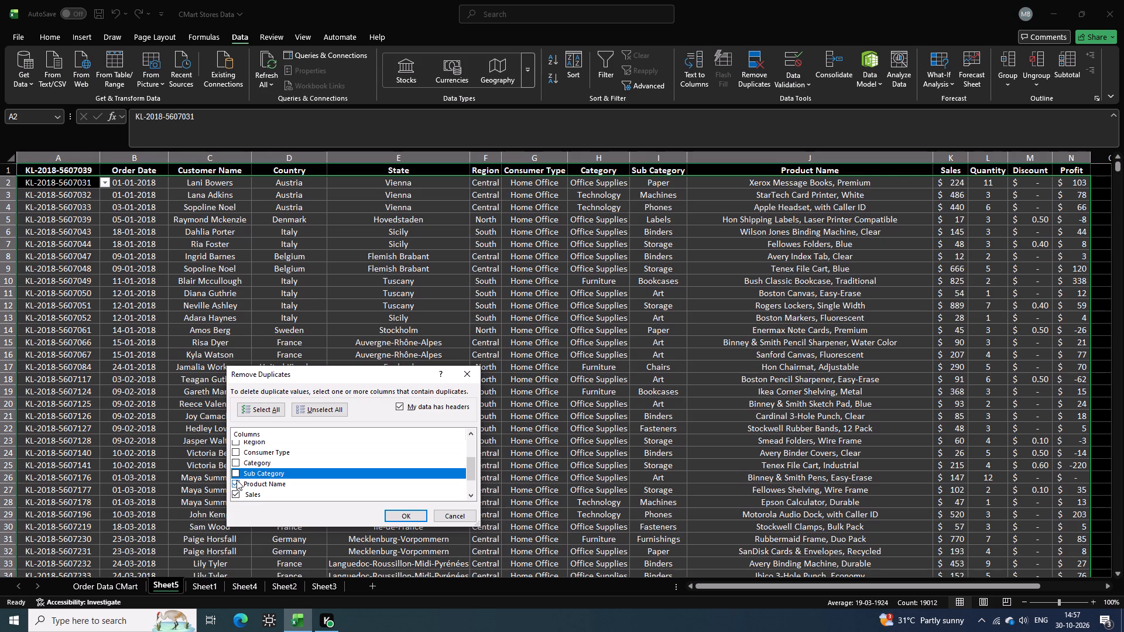
pyautogui.click(237, 480)
pyautogui.scroll(-1, 285, 463)
pyautogui.click(235, 465)
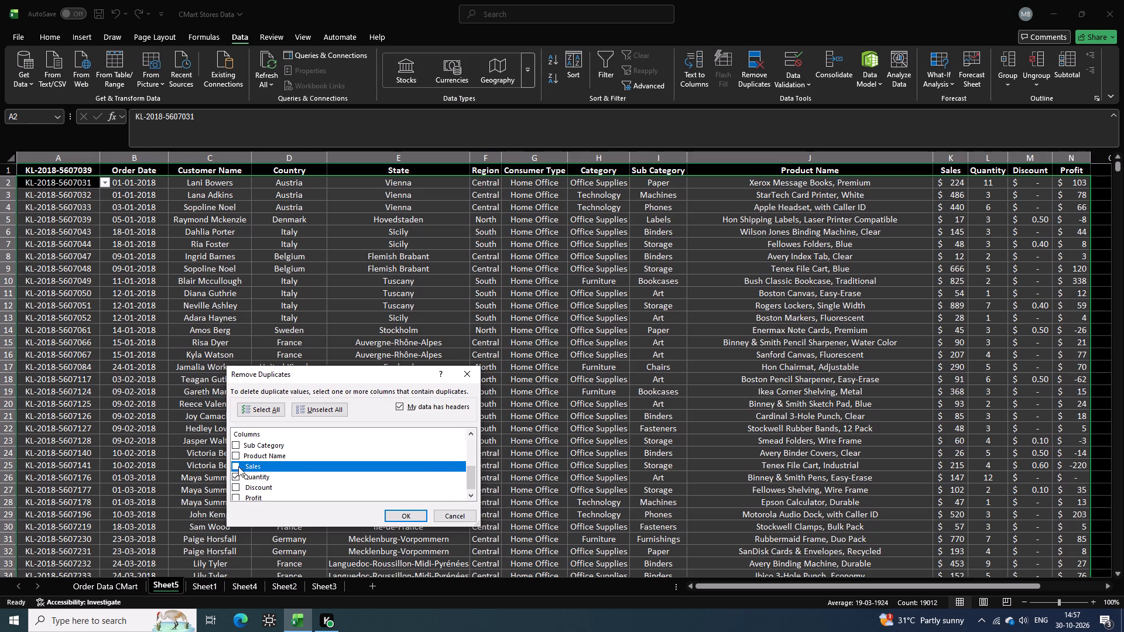
pyautogui.scroll(-2, 297, 473)
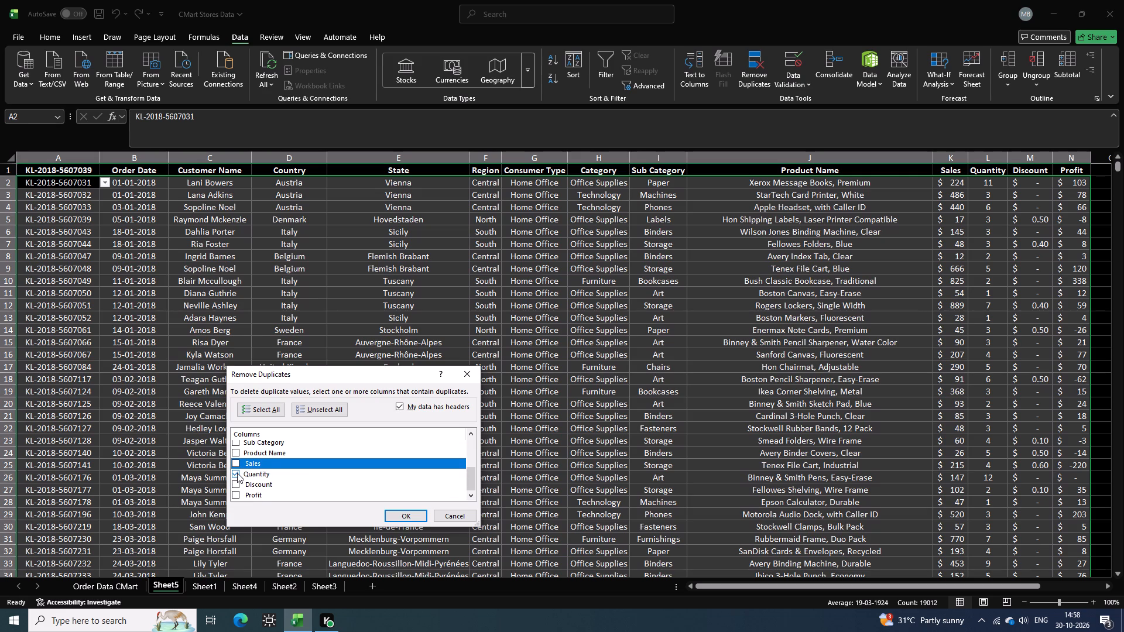
pyautogui.click(237, 473)
pyautogui.scroll(-1, 255, 475)
pyautogui.scroll(6, 258, 476)
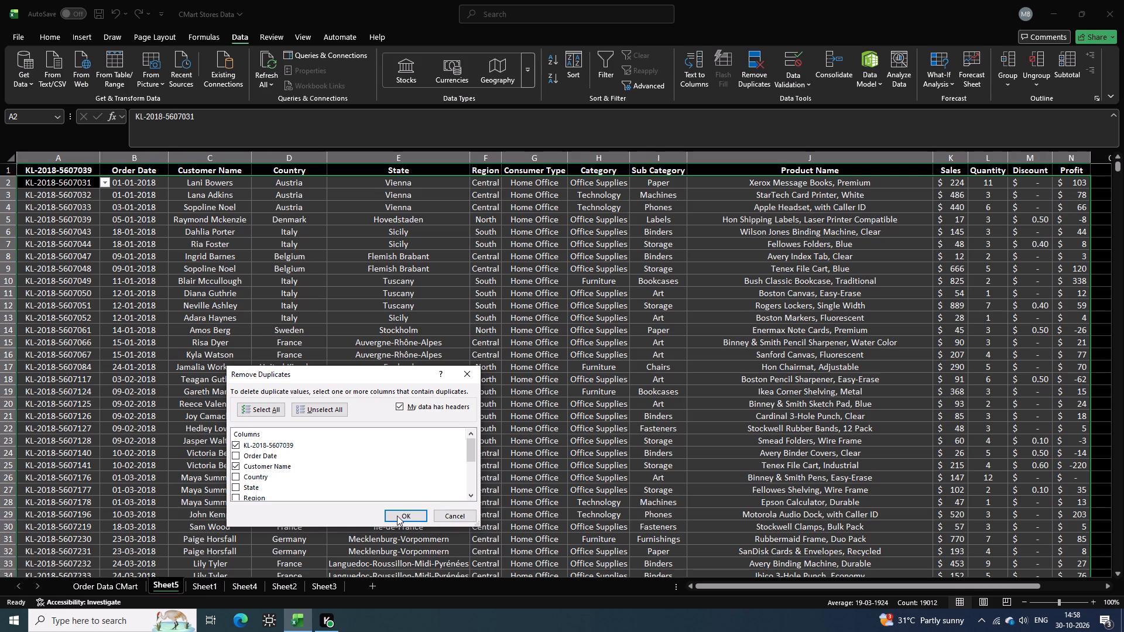
pyautogui.click(235, 443)
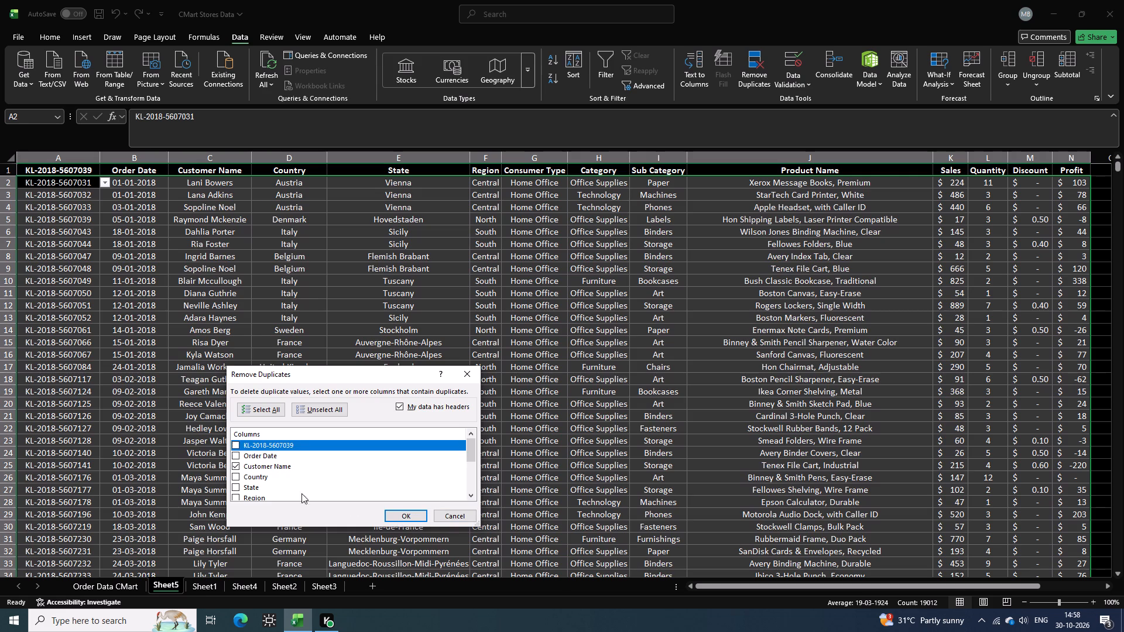
pyautogui.click(419, 517)
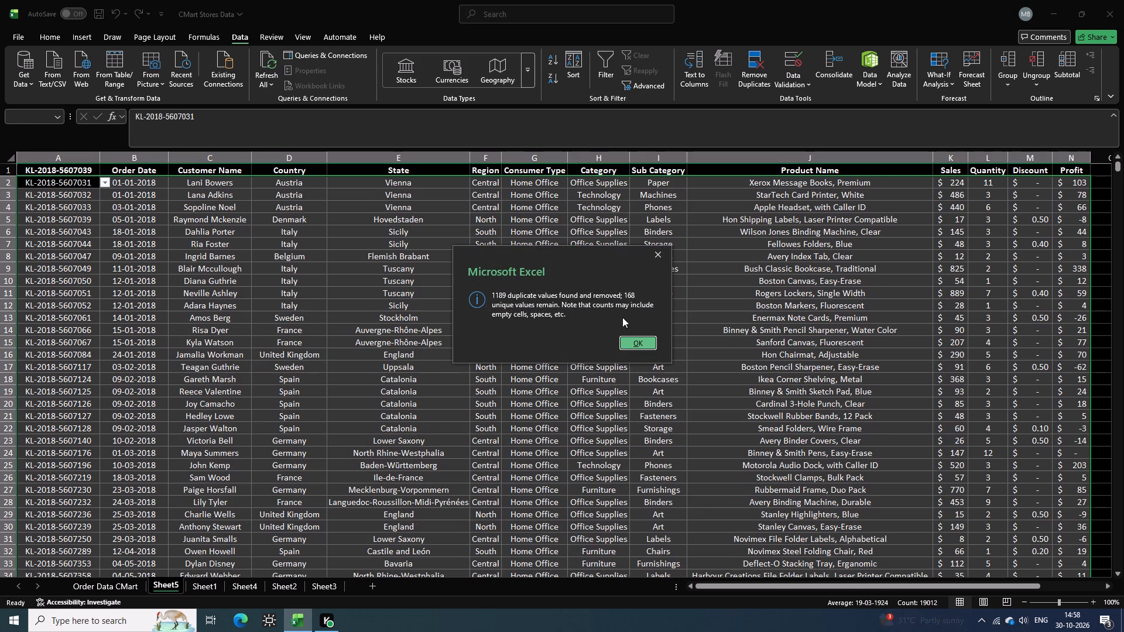
pyautogui.click(636, 340)
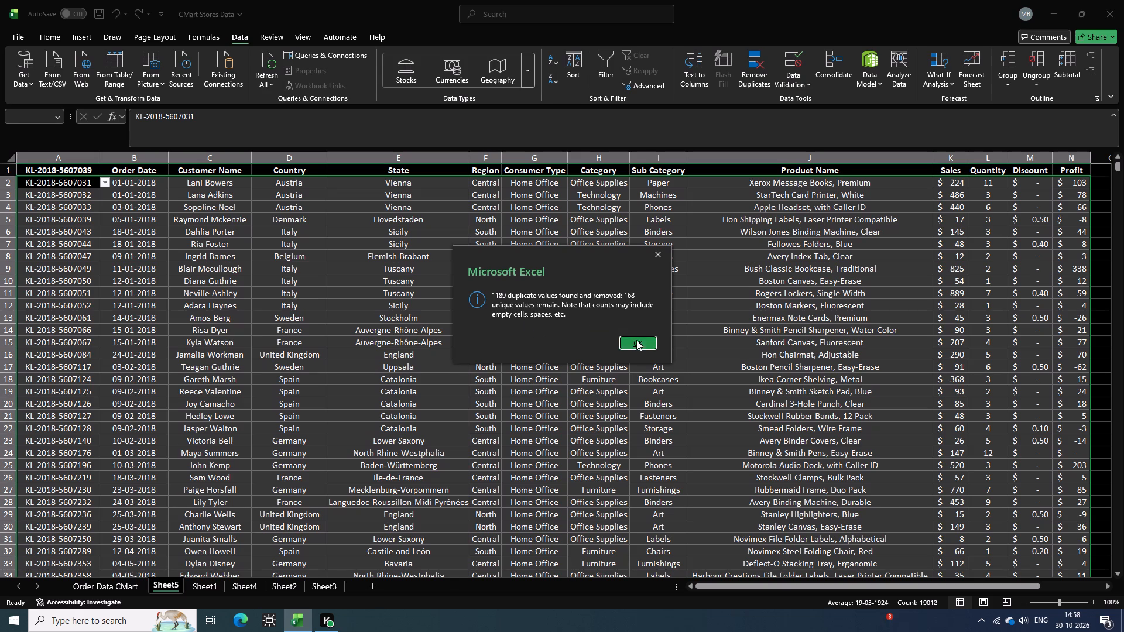
# Review the records left on Sheet5 after the duplicate removal, checking cells in several columns.
pyautogui.scroll(-6, 451, 336)
pyautogui.scroll(9, 443, 344)
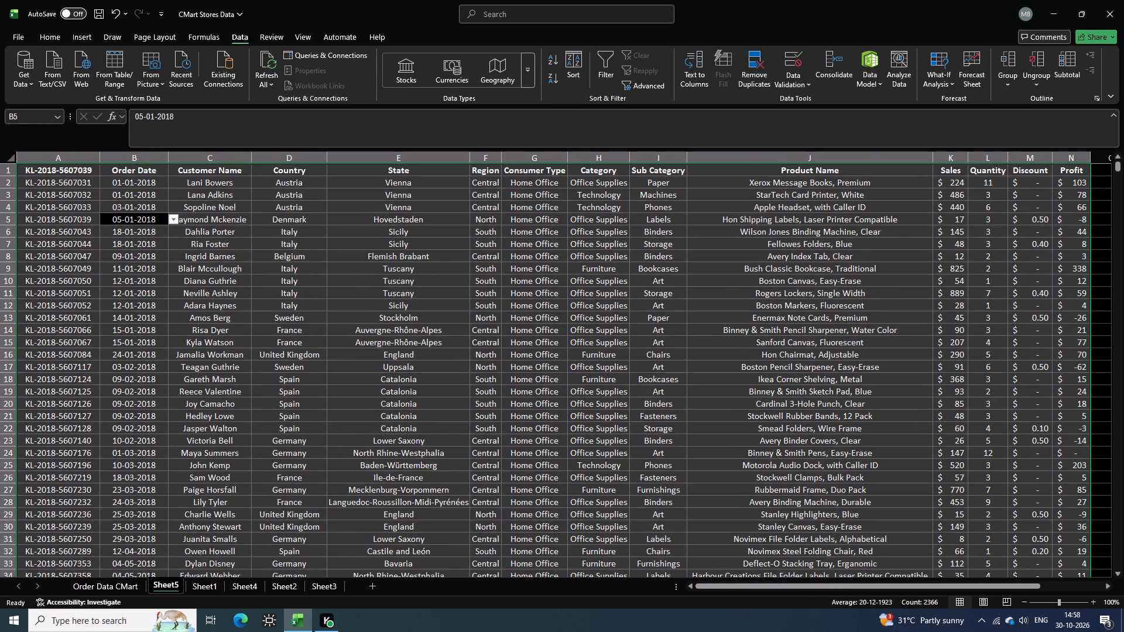
pyautogui.click(361, 462)
pyautogui.scroll(4, 388, 208)
pyautogui.click(385, 209)
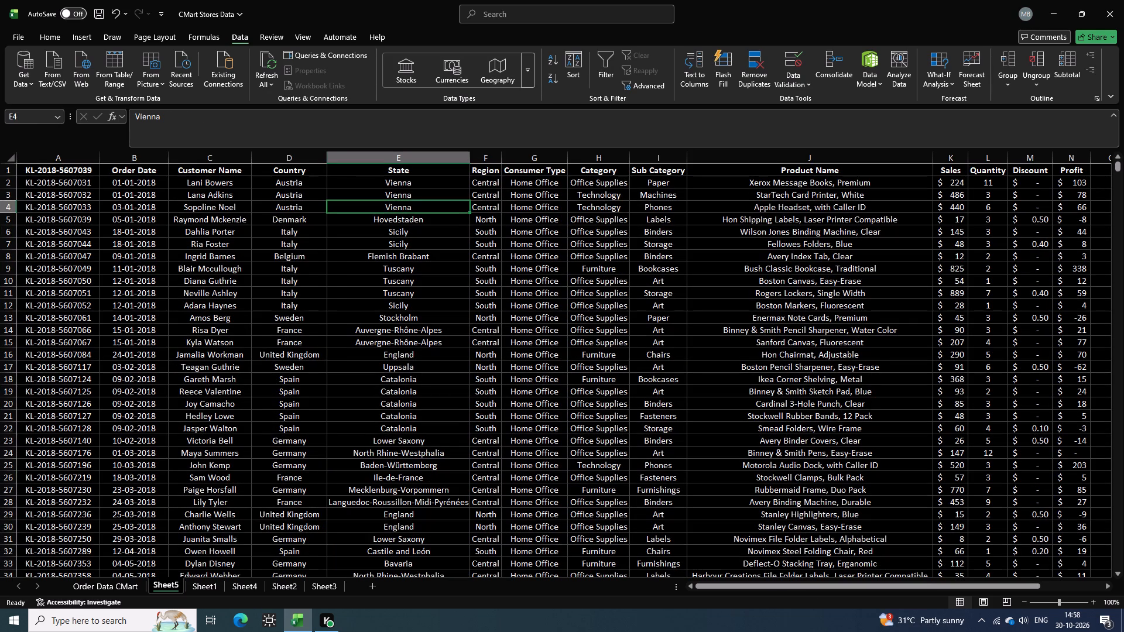
pyautogui.click(397, 181)
pyautogui.click(231, 305)
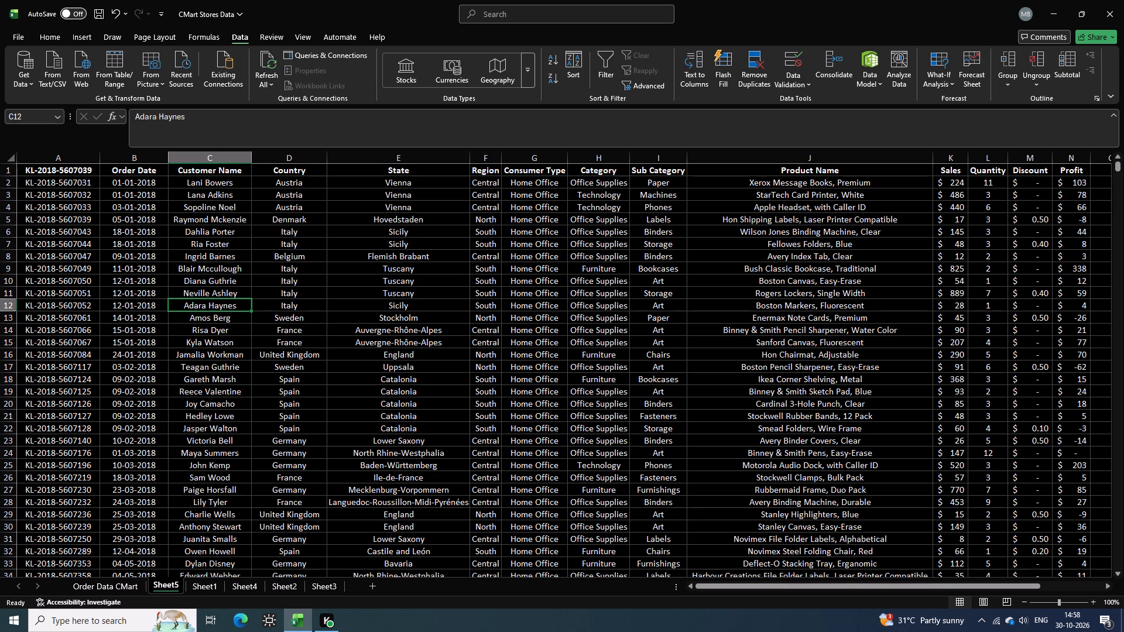
pyautogui.click(262, 40)
pyautogui.click(242, 40)
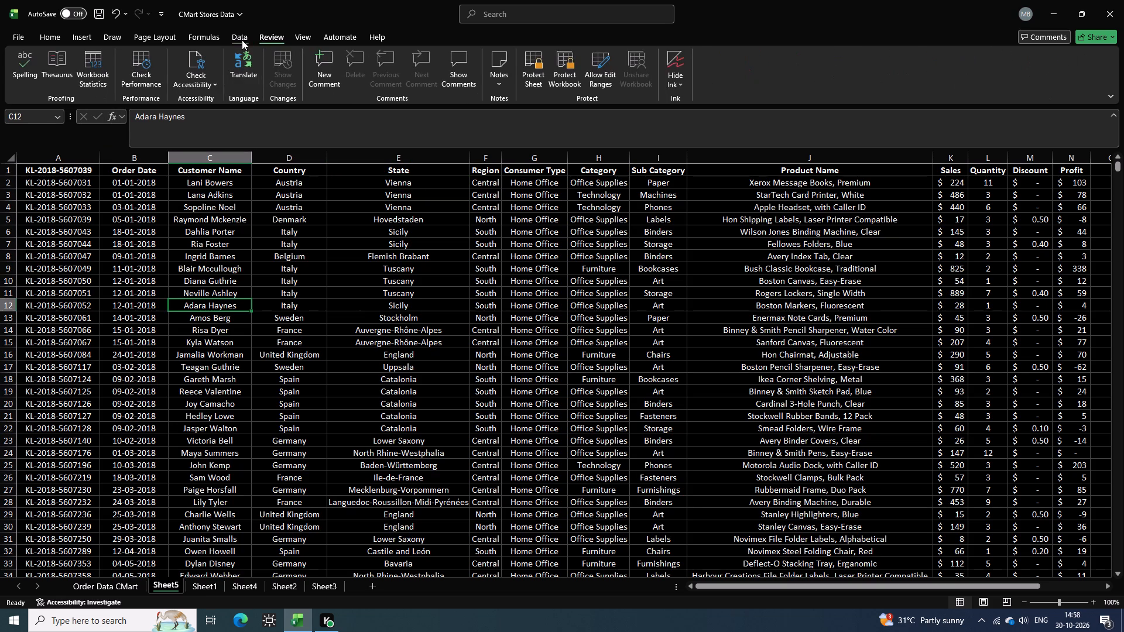
pyautogui.click(115, 369)
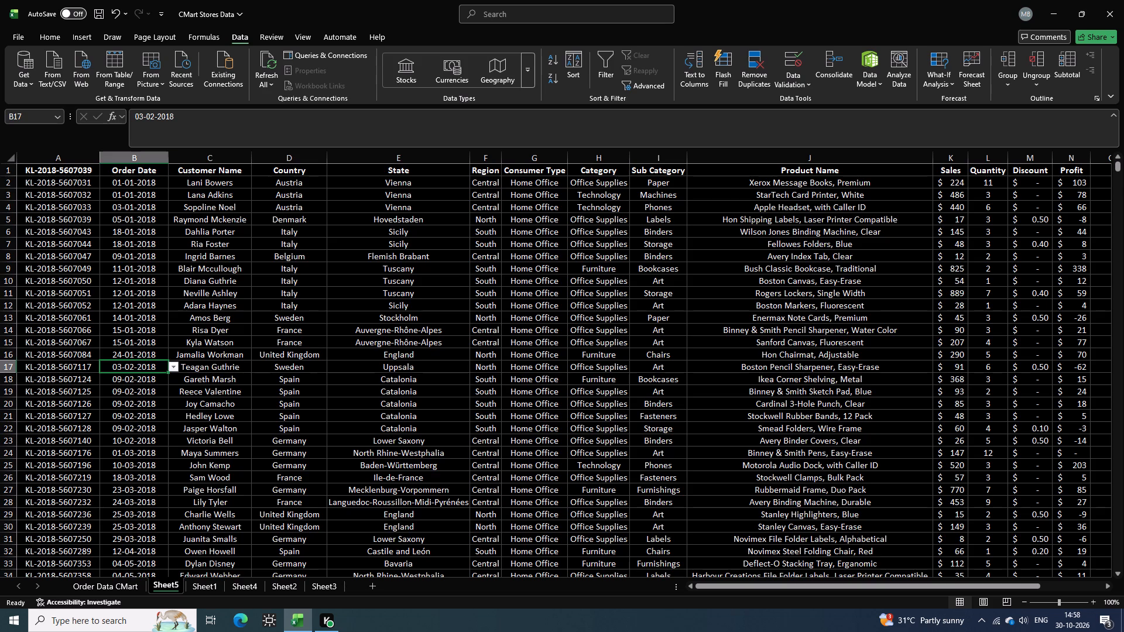
pyautogui.click(217, 172)
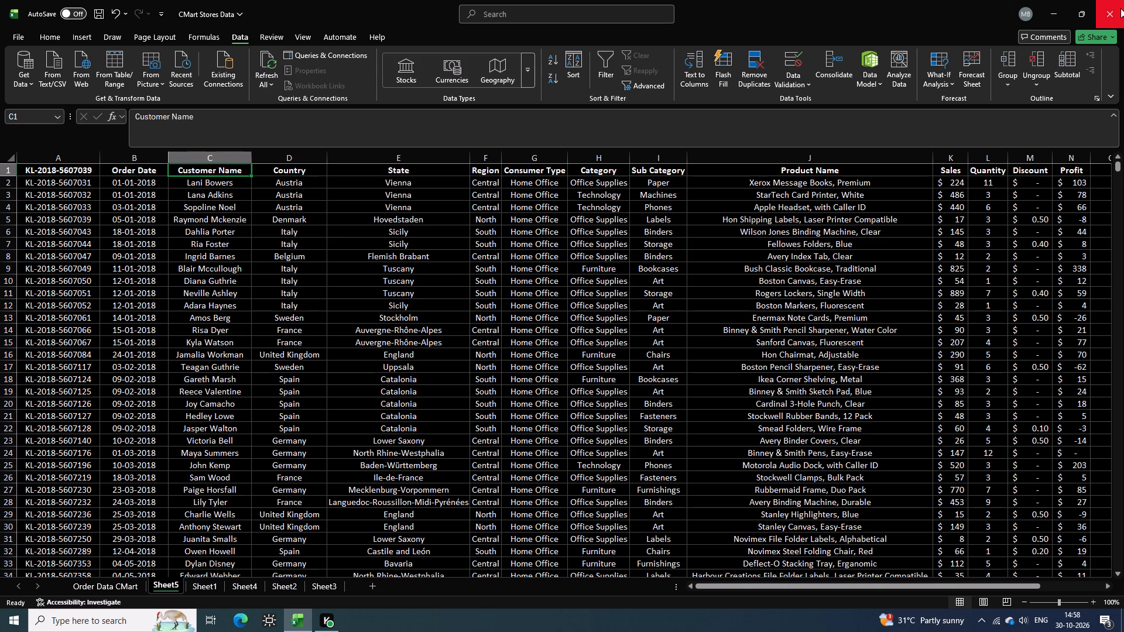
# Close the CMart Stores Data workbook and save its changes.
pyautogui.click(1120, 8)
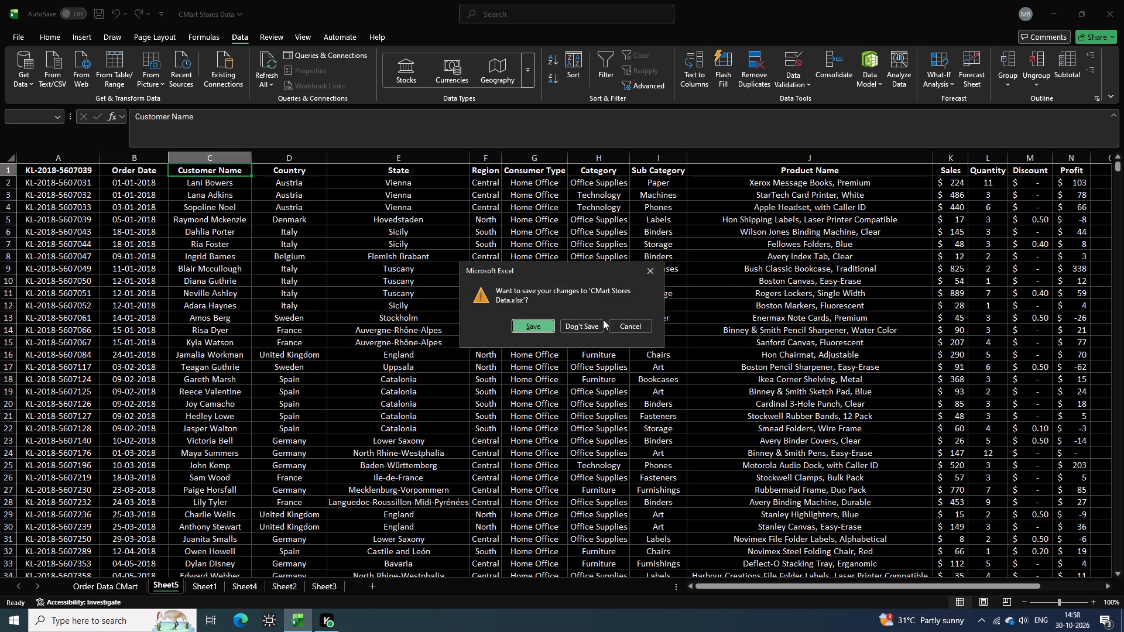
pyautogui.click(540, 327)
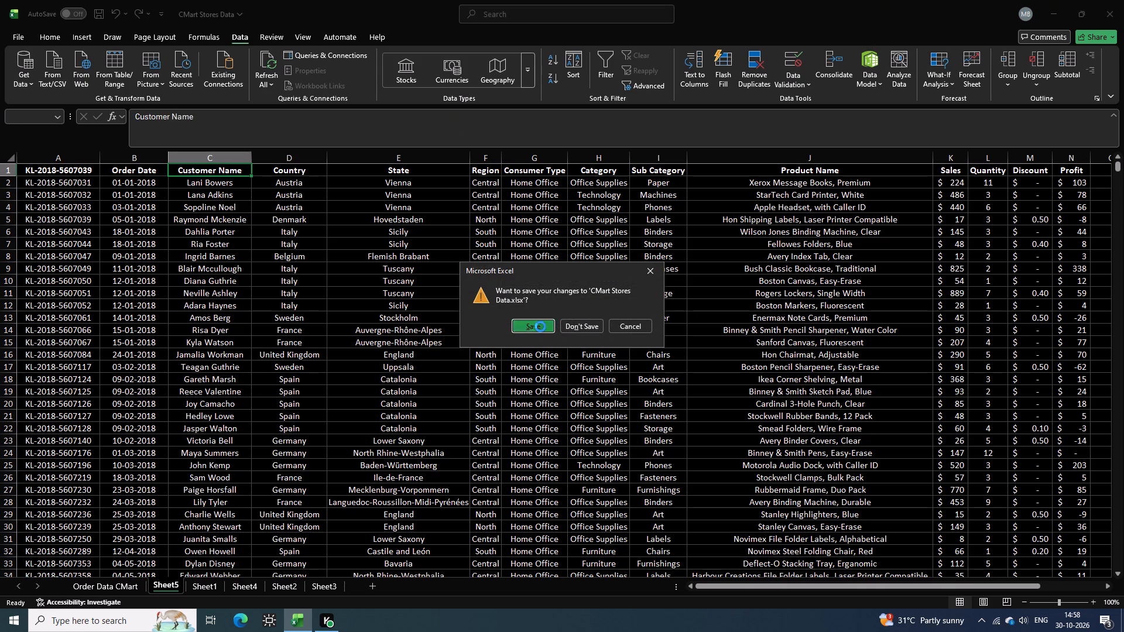